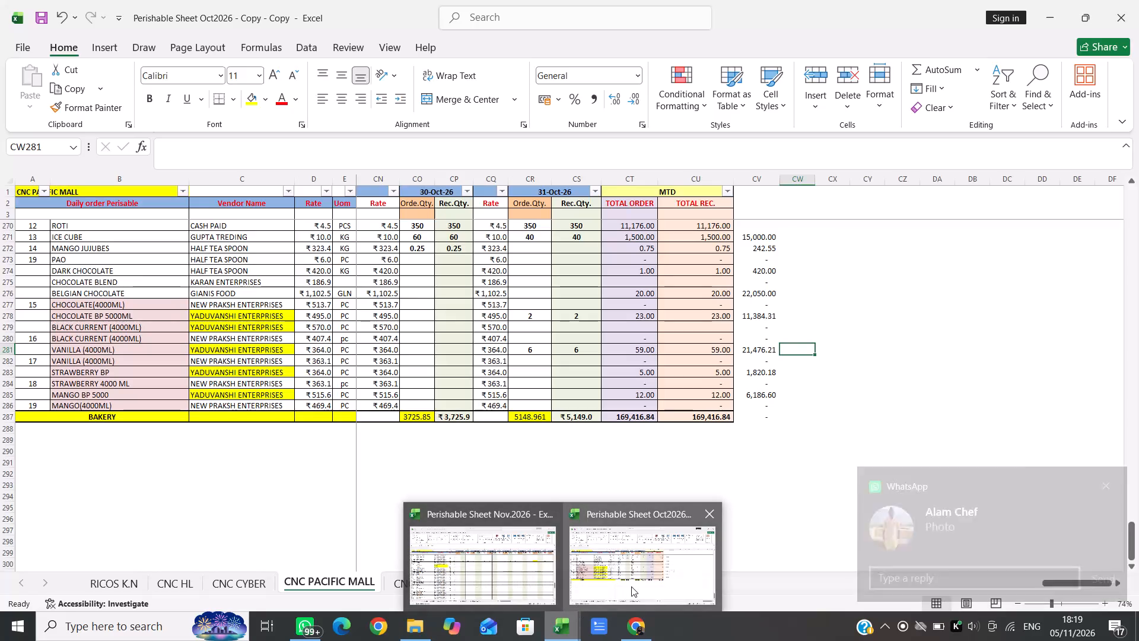
# Review the daily order quantities on the CNC PACIFIC MALL sheet of the October 2026 perishable workbook, back to 01-Oct-26.
pyautogui.click(631, 586)
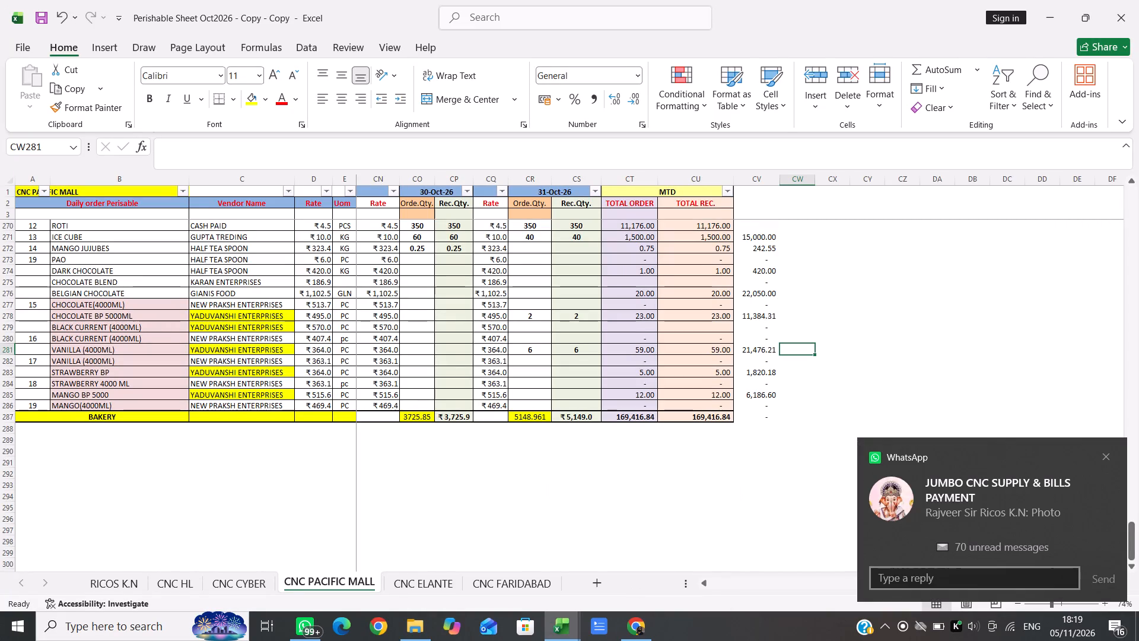
pyautogui.hscroll(5, 663, 461)
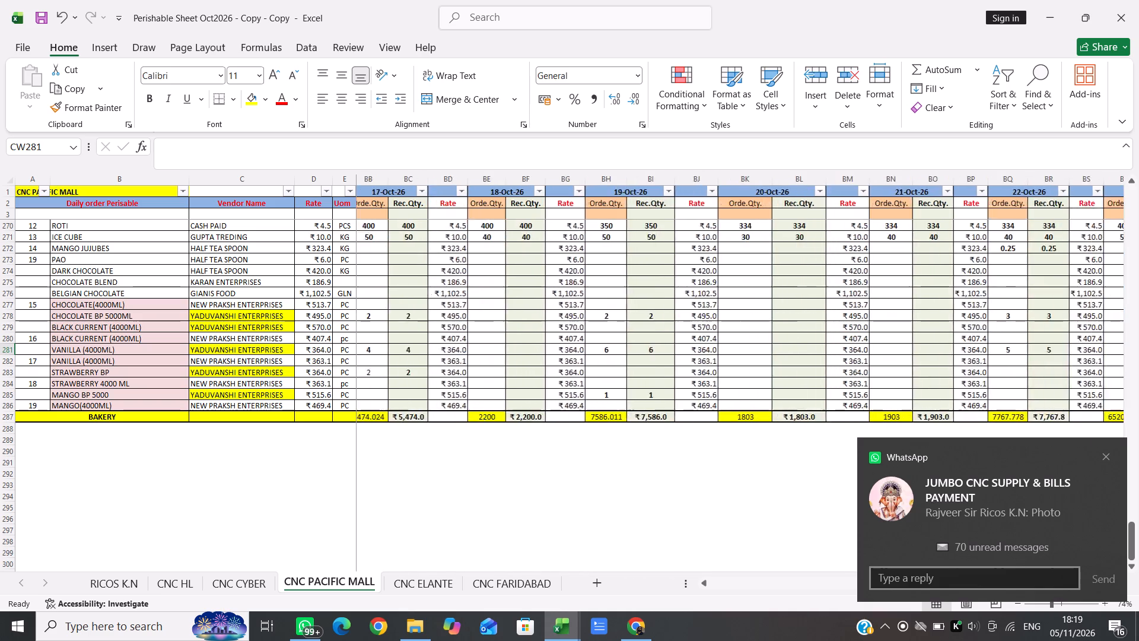
pyautogui.hscroll(2, 663, 461)
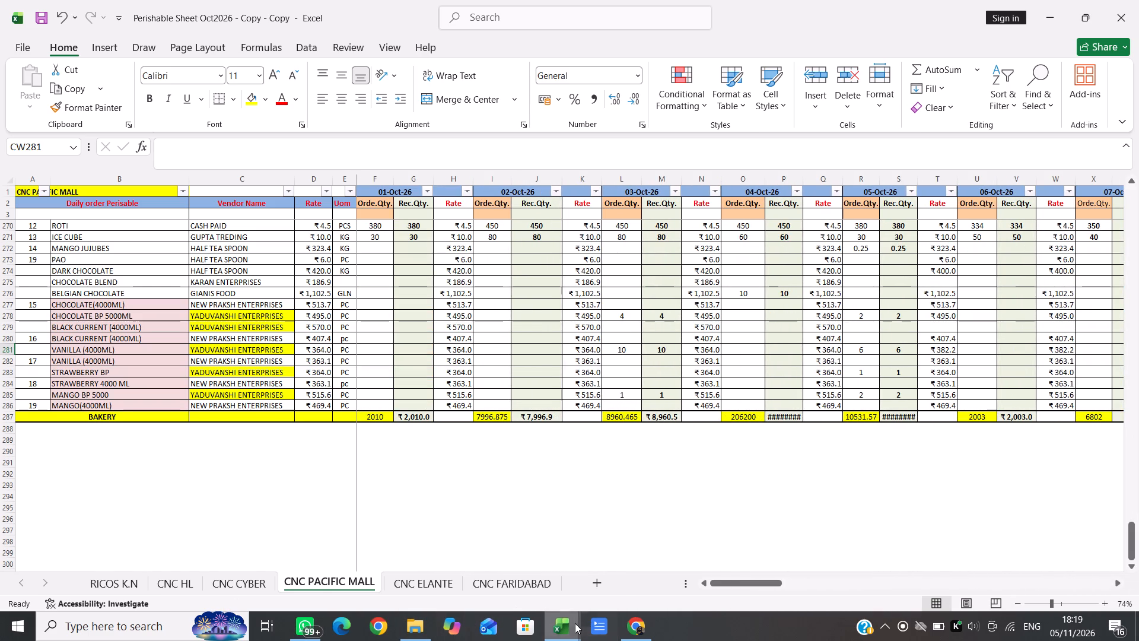
# Switch to the November 2026 perishable workbook and look through the CNC PACIFIC MALL item rows and early-November date columns.
pyautogui.click(511, 560)
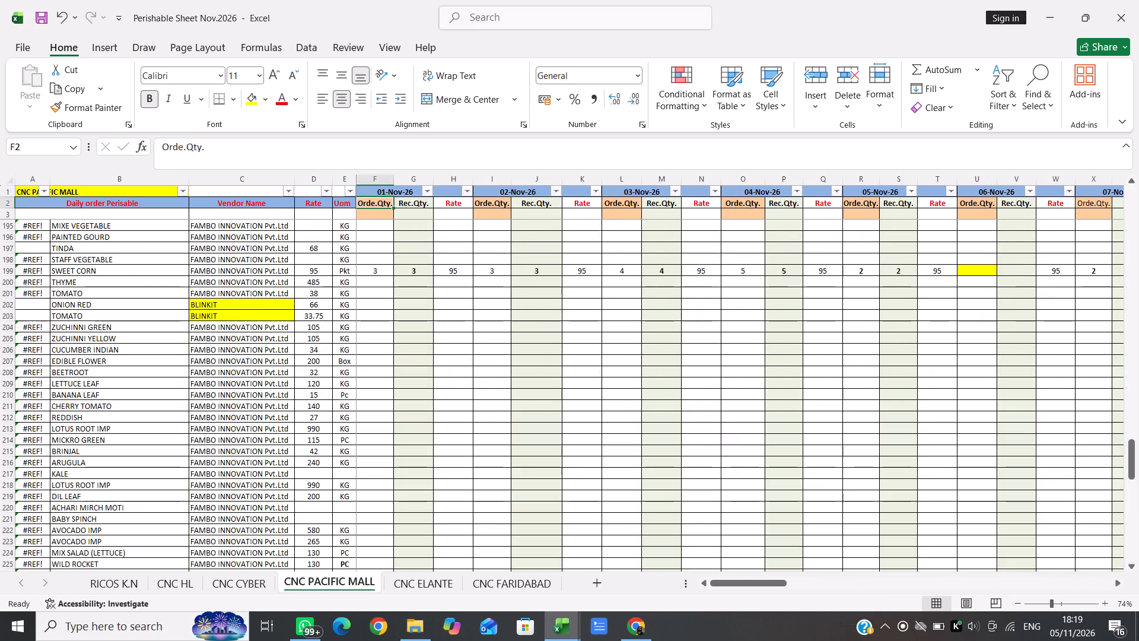
pyautogui.hscroll(-19, 638, 377)
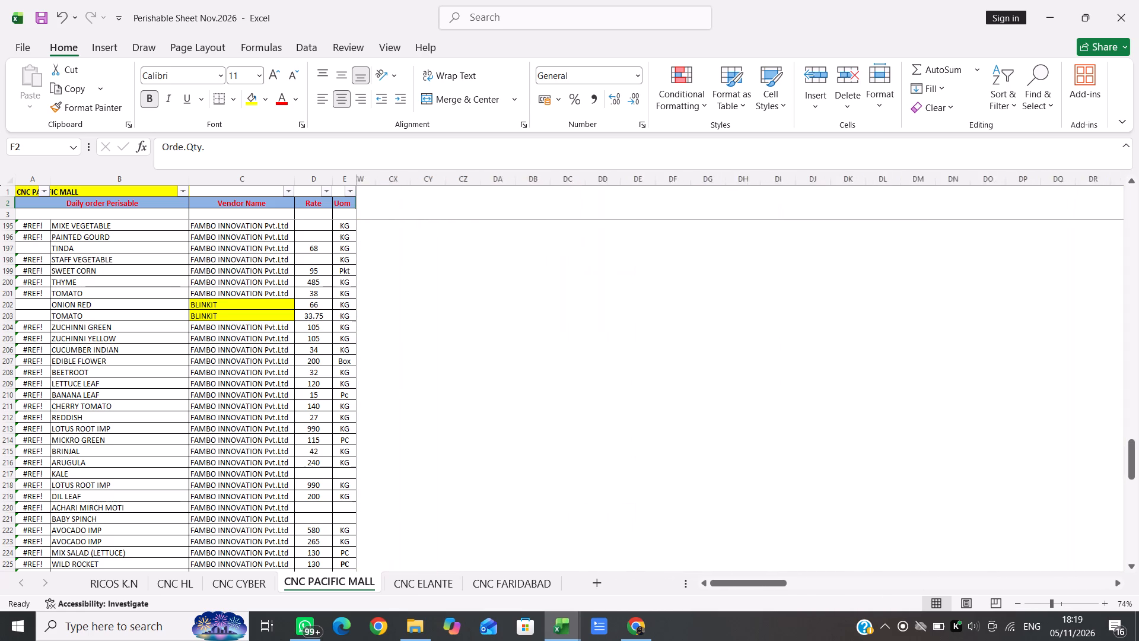
pyautogui.hscroll(10, 638, 377)
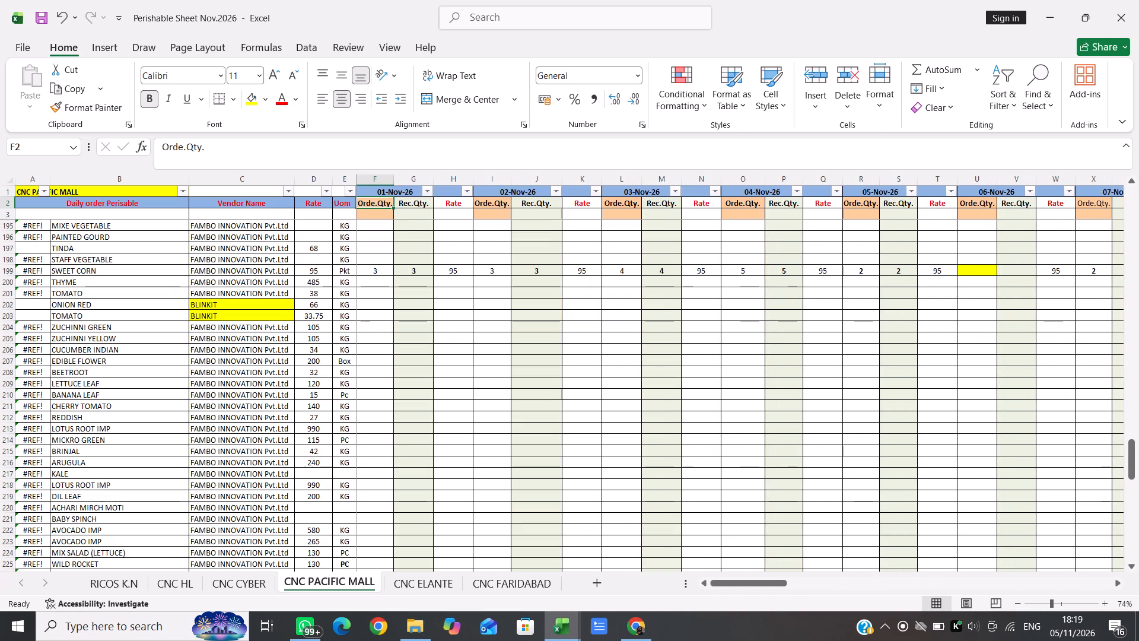
pyautogui.scroll(-4, 431, 325)
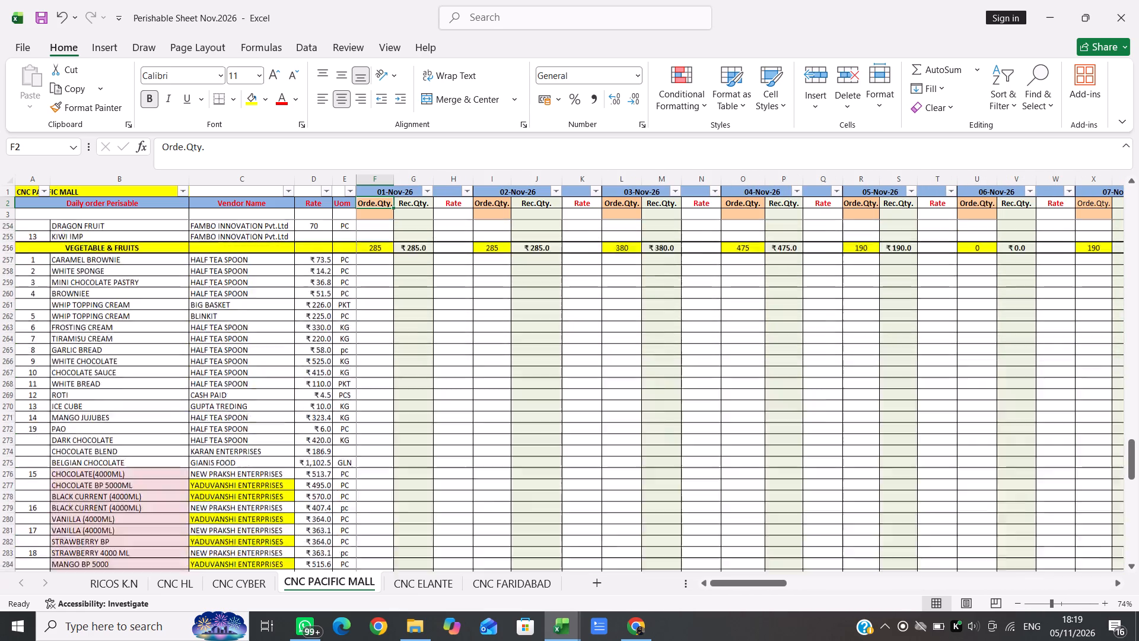
pyautogui.scroll(-3, 431, 325)
pyautogui.scroll(11, 431, 325)
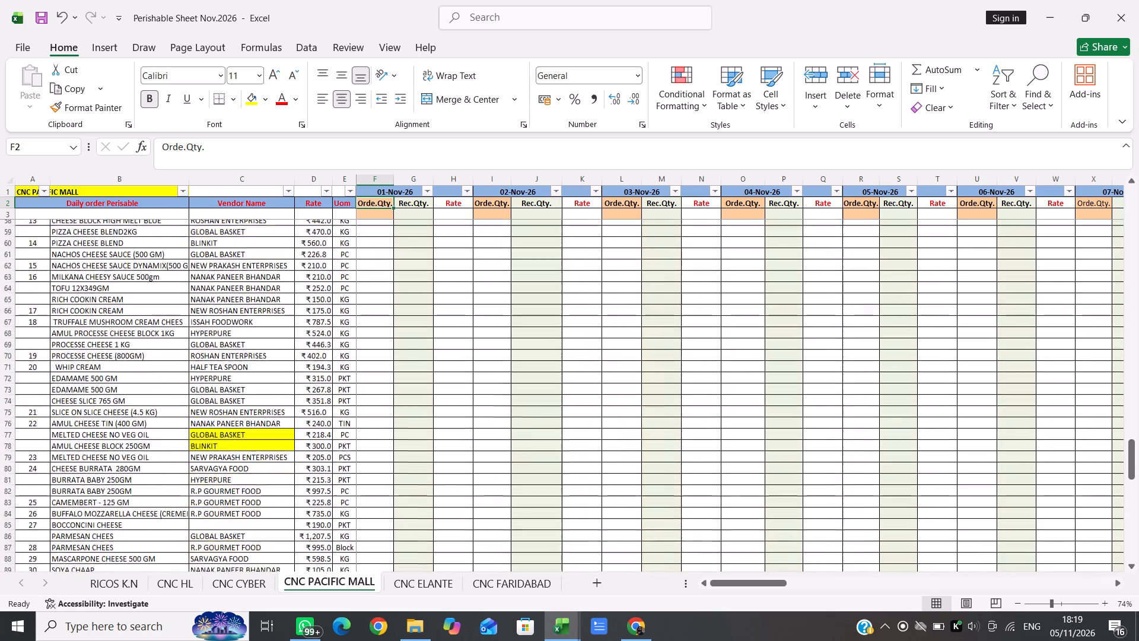
pyautogui.scroll(-2, 427, 396)
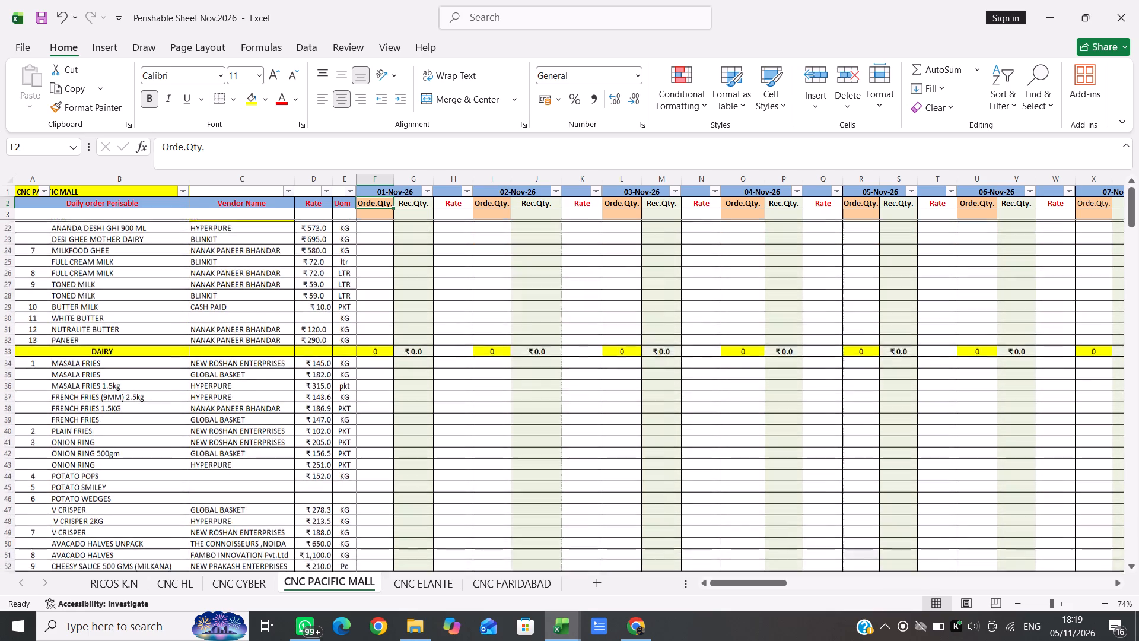
# Clear the SWEET CORN row's order quantities, received quantities and rates from 01-Nov-26 through 01-Dec-26 on the CNC PACIFIC MALL sheet.
pyautogui.scroll(-13, 427, 396)
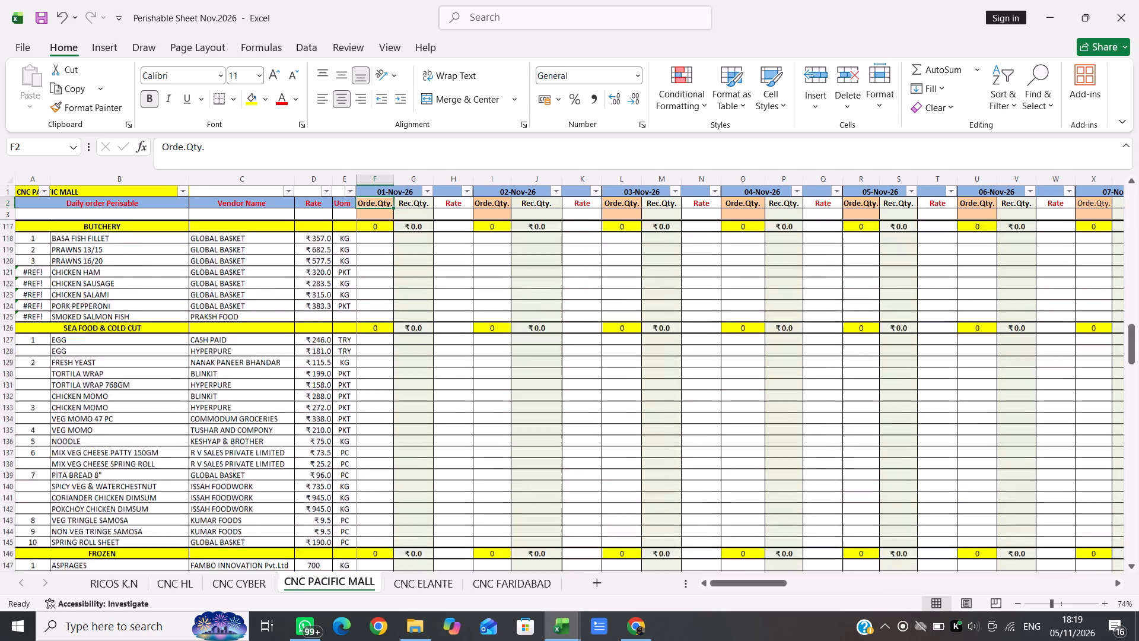
pyautogui.scroll(-7, 427, 396)
pyautogui.scroll(4, 427, 396)
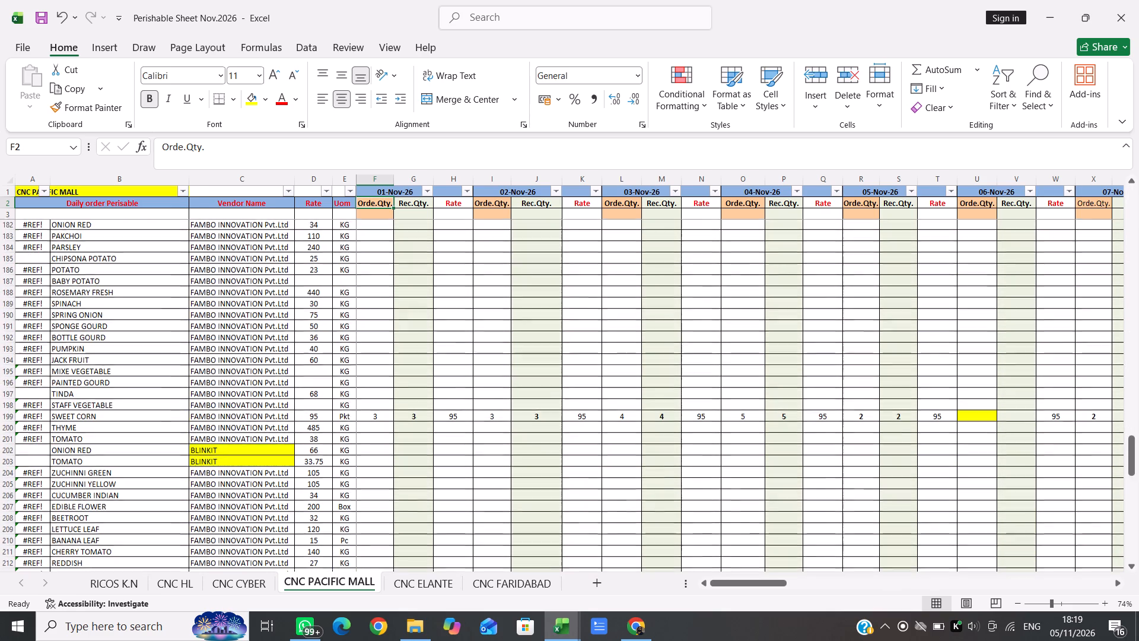
pyautogui.scroll(1, 427, 396)
pyautogui.click(376, 418)
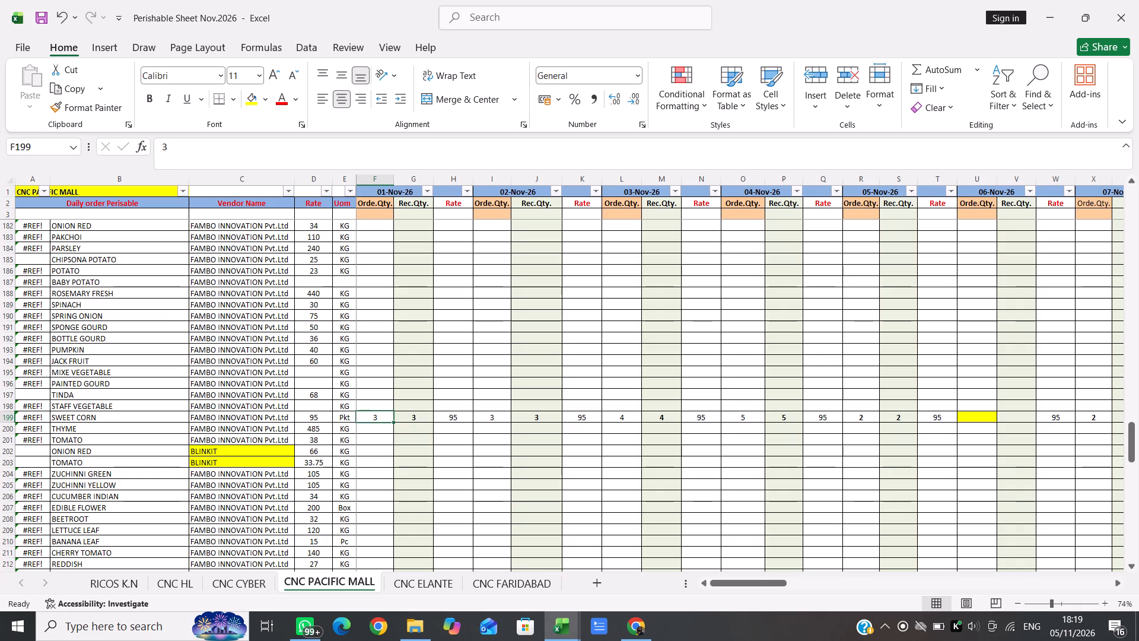
pyautogui.hotkey('shift', 'Right')
pyautogui.hotkey('shift', 'Right')
pyautogui.hotkey('shift', 'Right')
pyautogui.hotkey('shift', 'Right')
pyautogui.hotkey('shift', 'Right')
pyautogui.hotkey('shift', 'Right')
pyautogui.hotkey('shift', 'Right')
pyautogui.hotkey('shift', 'Right')
pyautogui.hotkey('shift', 'Right')
pyautogui.hotkey('shift', 'Right')
pyautogui.hotkey('shift', 'Right')
pyautogui.hotkey('shift', 'Right')
pyautogui.hotkey('shift', 'Right')
pyautogui.hotkey('shift', 'Right')
pyautogui.hotkey('shift', 'Right')
pyautogui.hotkey('shift', 'Right')
pyautogui.hotkey('shift', 'Right')
pyautogui.hotkey('shift', 'Right')
pyautogui.hotkey('shift', 'Right')
pyautogui.hotkey('shift', 'Right')
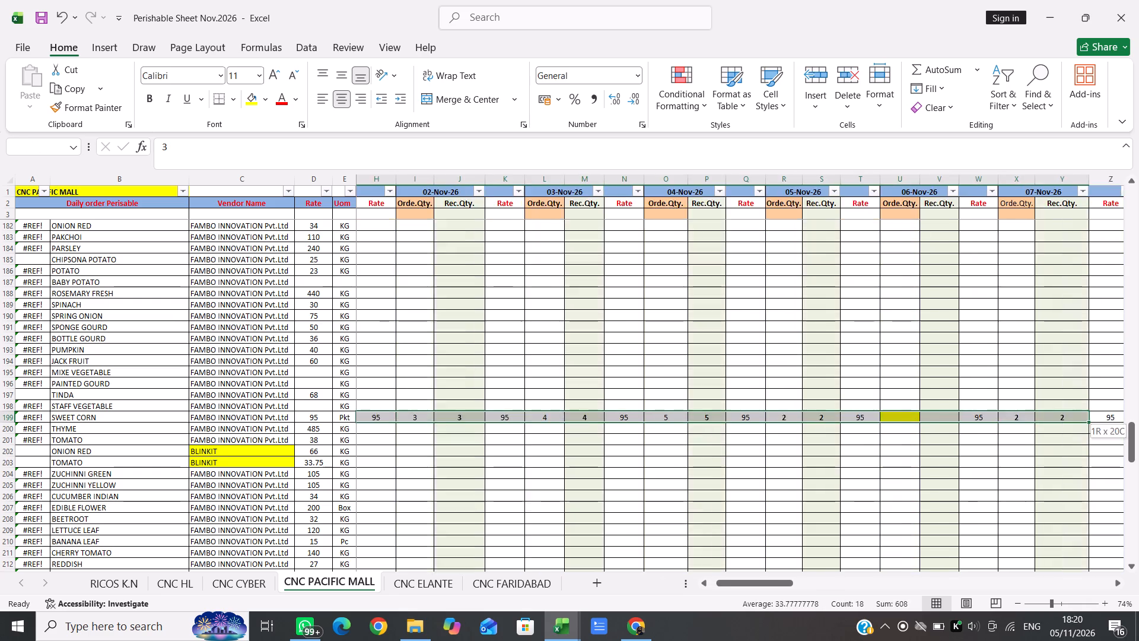
pyautogui.hotkey('shift', 'Right')
pyautogui.hotkey('shift', 'Right')
pyautogui.hotkey('shift', 'Right')
pyautogui.hotkey('shift', 'Right')
pyautogui.hotkey('shift', 'Right')
pyautogui.hotkey('shift', 'Right')
pyautogui.hotkey('shift', 'Right')
pyautogui.hotkey('shift', 'Right')
pyautogui.hotkey('shift', 'Right')
pyautogui.hotkey('shift', 'Right')
pyautogui.hotkey('shift', 'Right')
pyautogui.hotkey('shift', 'Right')
pyautogui.hotkey('shift', 'Right')
pyautogui.hotkey('shift', 'Right')
pyautogui.hotkey('shift', 'Right')
pyautogui.hotkey('shift', 'Right')
pyautogui.hotkey('shift', 'Right')
pyautogui.hotkey('shift', 'Right')
pyautogui.hotkey('shift', 'Right')
pyautogui.hotkey('shift', 'Right')
pyautogui.hotkey('shift', 'Right')
pyautogui.hotkey('shift', 'Right')
pyautogui.hotkey('shift', 'Right')
pyautogui.hotkey('shift', 'Right')
pyautogui.hotkey('shift', 'Right')
pyautogui.hotkey('shift', 'Right')
pyautogui.hotkey('shift', 'Right')
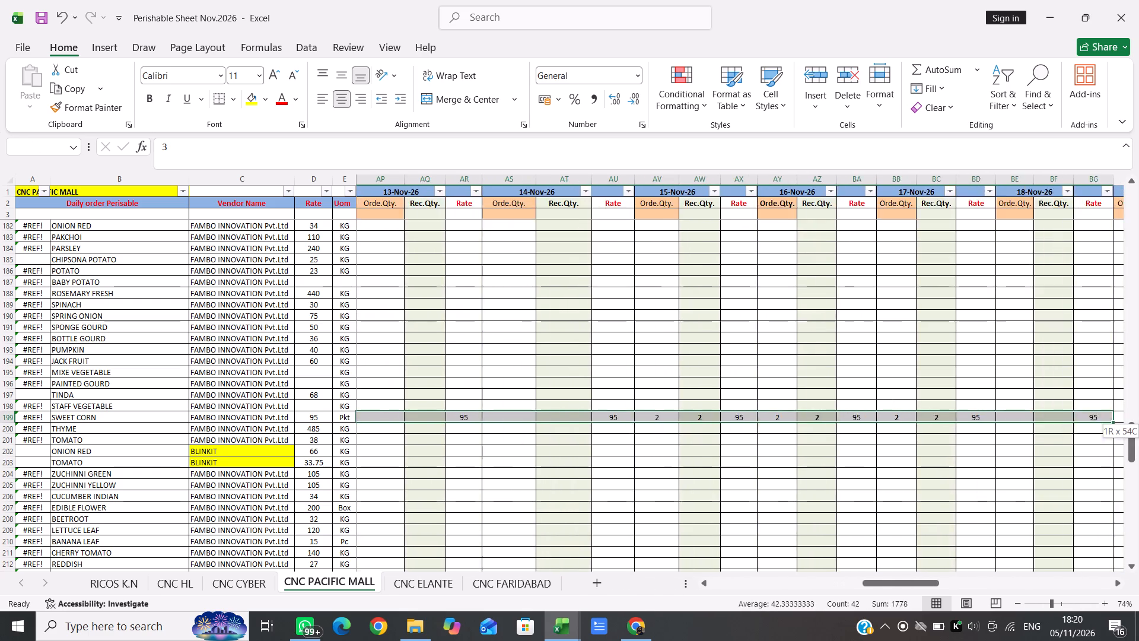
pyautogui.hotkey('shift', 'Right')
pyautogui.hotkey('shift', 'Right')
pyautogui.hotkey('shift', 'Right')
pyautogui.hotkey('shift', 'Right')
pyautogui.hotkey('shift', 'Right')
pyautogui.hotkey('shift', 'Right')
pyautogui.hotkey('shift', 'Right')
pyautogui.hotkey('shift', 'Right')
pyautogui.hotkey('shift', 'Right')
pyautogui.hotkey('shift', 'Right')
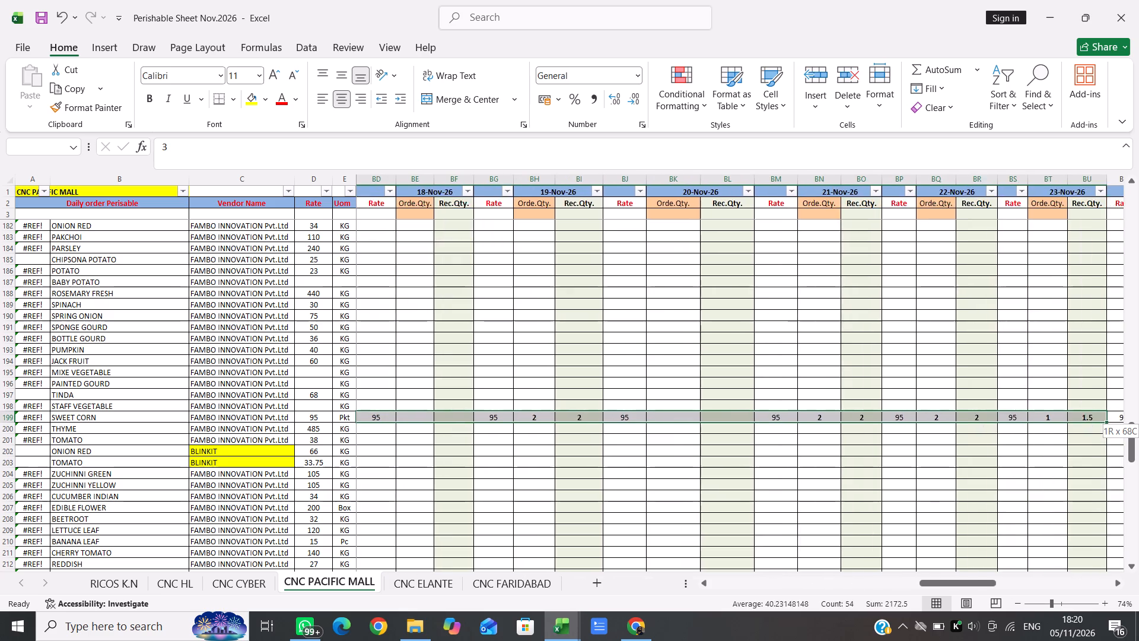
pyautogui.hotkey('shift', 'Right')
pyautogui.hotkey('shift', 'Right')
pyautogui.hotkey('shift', 'Right')
pyautogui.hotkey('shift', 'Right')
pyautogui.hotkey('shift', 'Right')
pyautogui.hotkey('shift', 'Right')
pyautogui.hotkey('shift', 'Right')
pyautogui.hotkey('shift', 'Right')
pyautogui.hotkey('shift', 'Right')
pyautogui.hotkey('shift', 'Right')
pyautogui.hotkey('shift', 'Right')
pyautogui.hotkey('shift', 'Right')
pyautogui.hotkey('shift', 'Right')
pyautogui.hotkey('shift', 'Right')
pyautogui.hotkey('shift', 'Right')
pyautogui.hotkey('shift', 'Right')
pyautogui.hotkey('shift', 'Right')
pyautogui.hotkey('shift', 'Right')
pyautogui.hotkey('shift', 'Right')
pyautogui.hotkey('shift', 'Right')
pyautogui.hotkey('shift', 'Right')
pyautogui.hotkey('shift', 'Right')
pyautogui.hotkey('shift', 'Right')
pyautogui.hotkey('shift', 'Right')
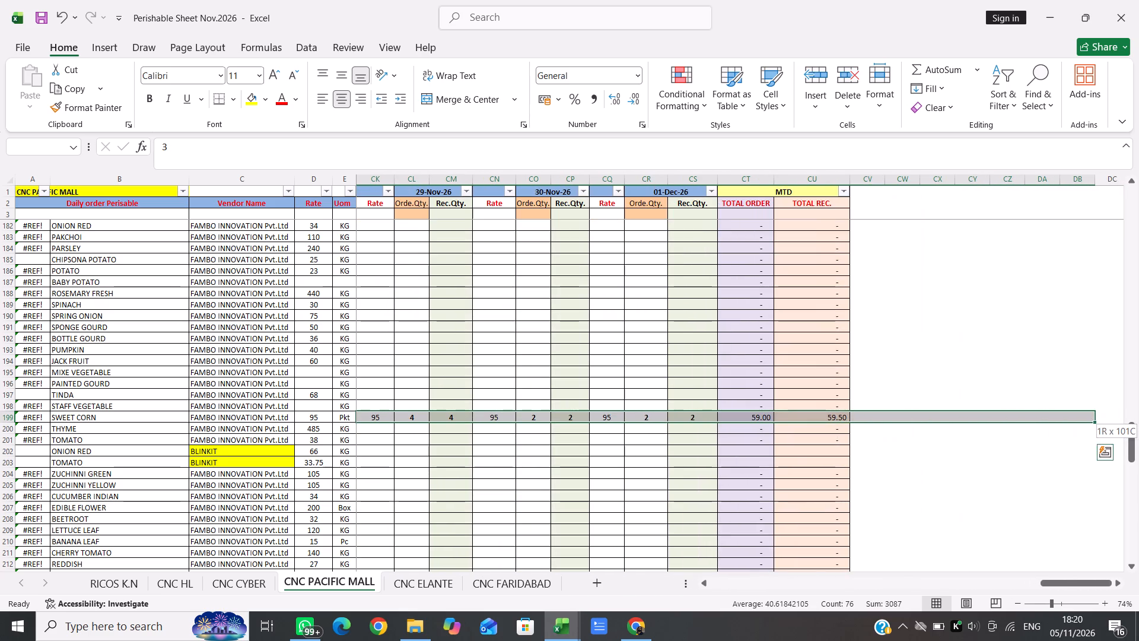
pyautogui.hotkey('shift', 'Left')
pyautogui.hotkey('shift', 'Left')
pyautogui.hotkey('shift', 'Left')
pyautogui.hotkey('shift', 'Left')
pyautogui.hotkey('shift', 'Left')
pyautogui.hotkey('shift', 'Left')
pyautogui.hotkey('shift', 'Left')
pyautogui.hotkey('shift', 'Left')
pyautogui.hotkey('shift', 'Left')
pyautogui.hotkey('shift', 'Left')
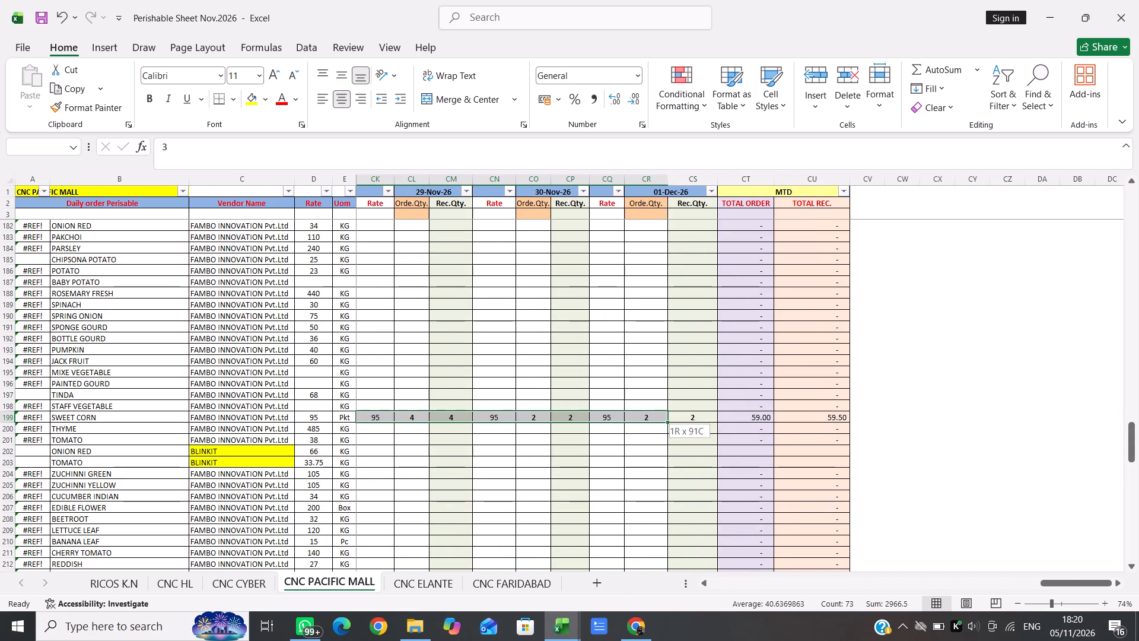
pyautogui.hotkey('shift', 'Right')
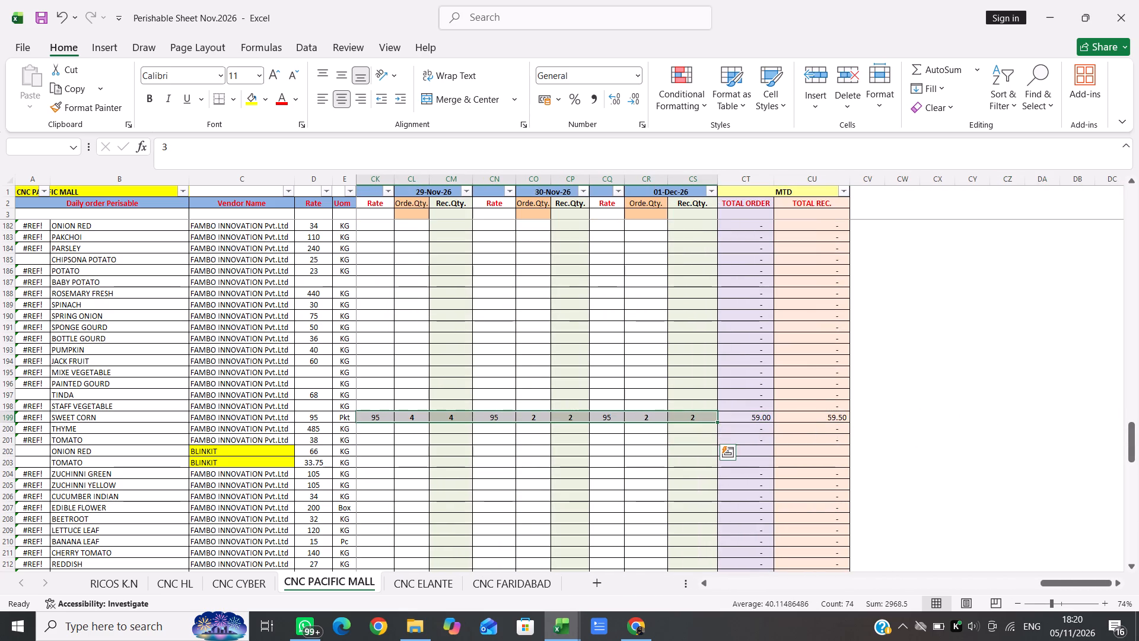
pyautogui.press('Delete')
# Check the CNC PACIFIC MALL sheet's daily columns and MTD totals for leftover entries.
pyautogui.hscroll(2, 376, 418)
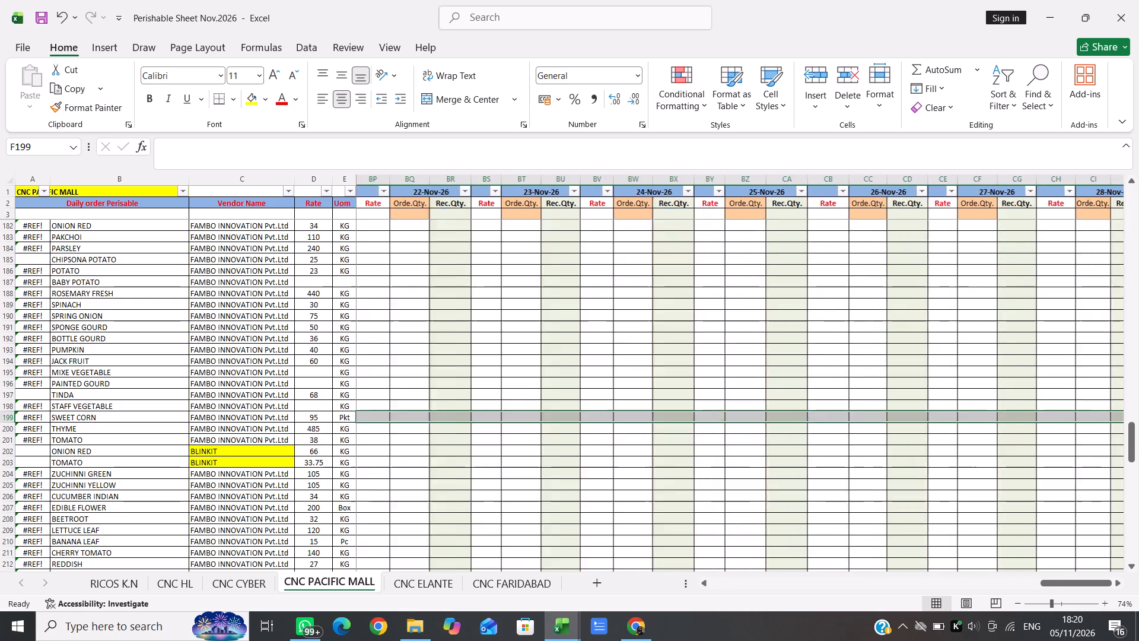
pyautogui.hscroll(6, 376, 418)
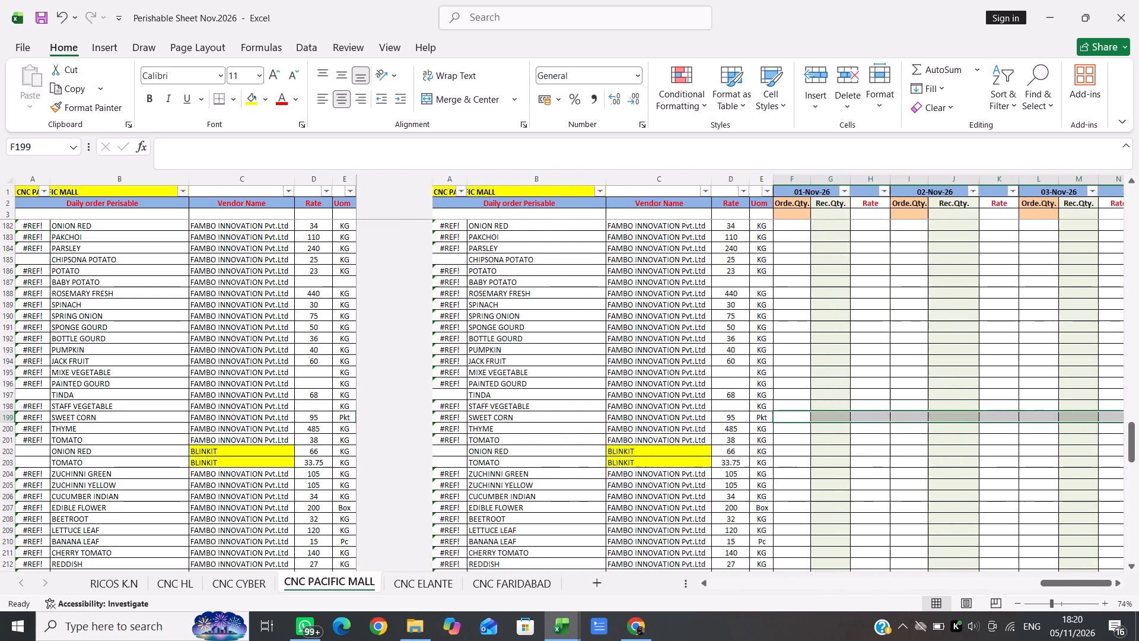
pyautogui.hscroll(2, 376, 418)
pyautogui.scroll(-14, 376, 418)
pyautogui.scroll(2, 376, 418)
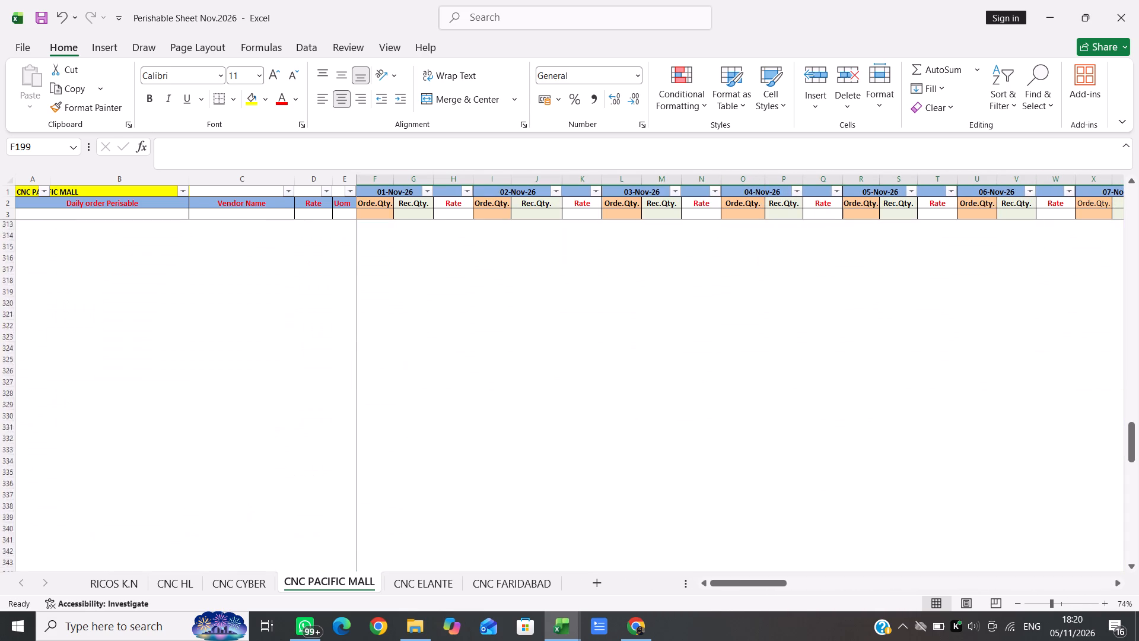
pyautogui.scroll(13, 376, 418)
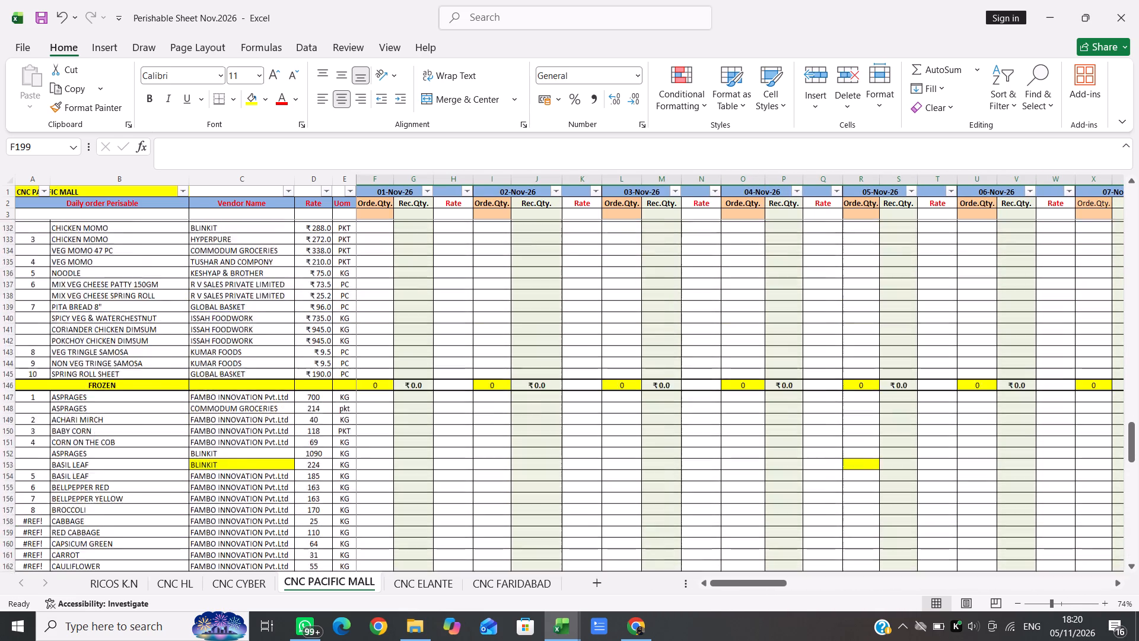
pyautogui.scroll(1, 376, 418)
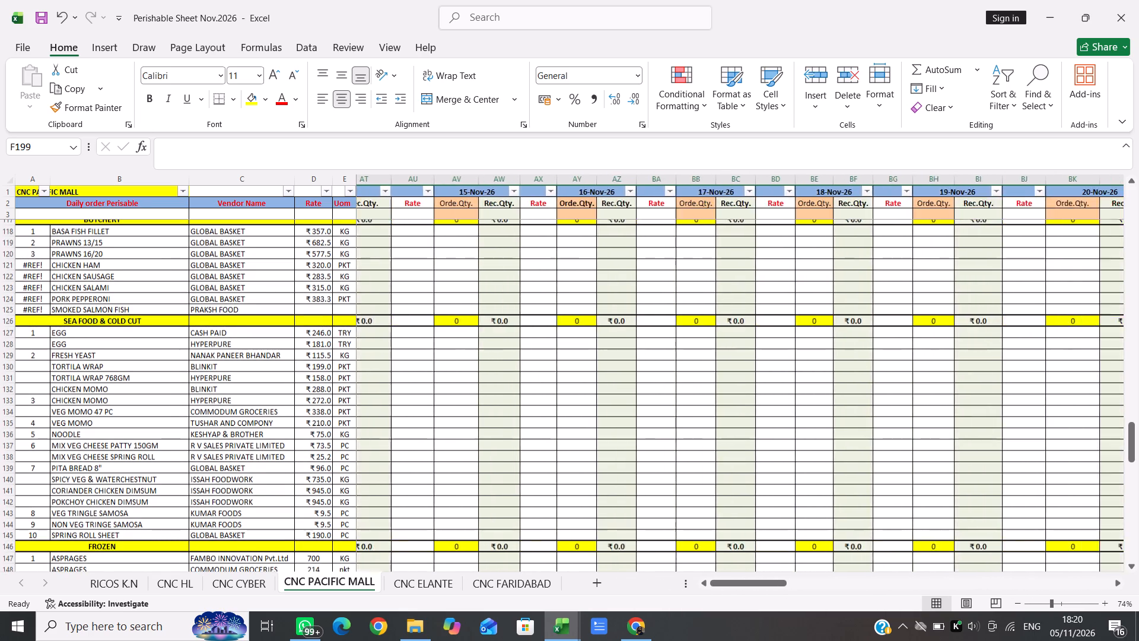
pyautogui.scroll(1, 376, 418)
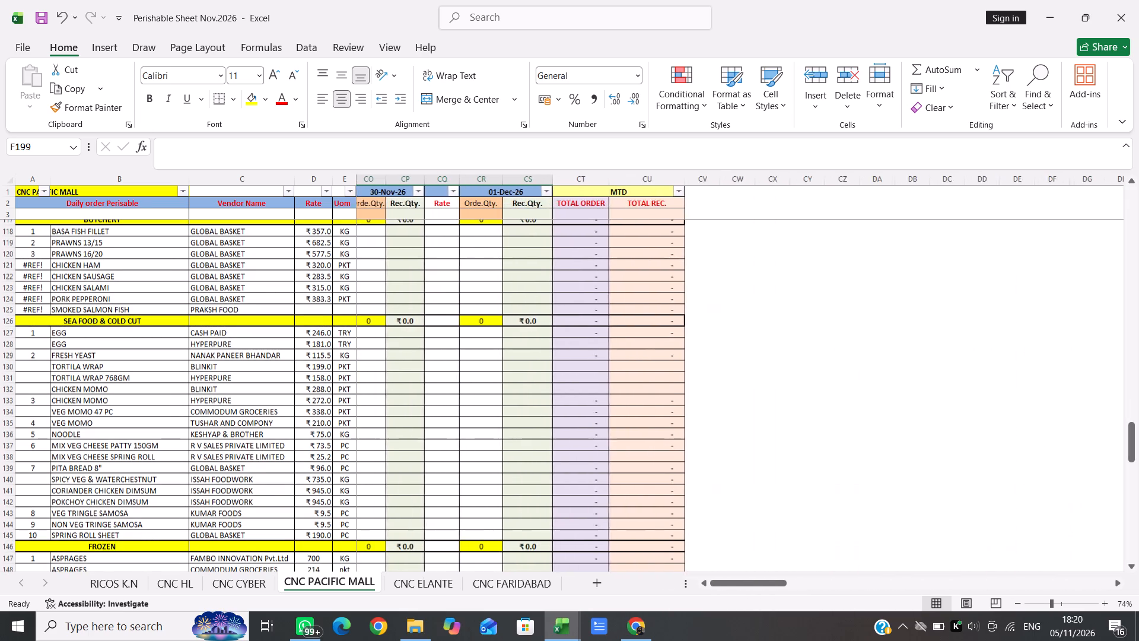
pyautogui.scroll(-8, 376, 418)
pyautogui.scroll(-4, 461, 443)
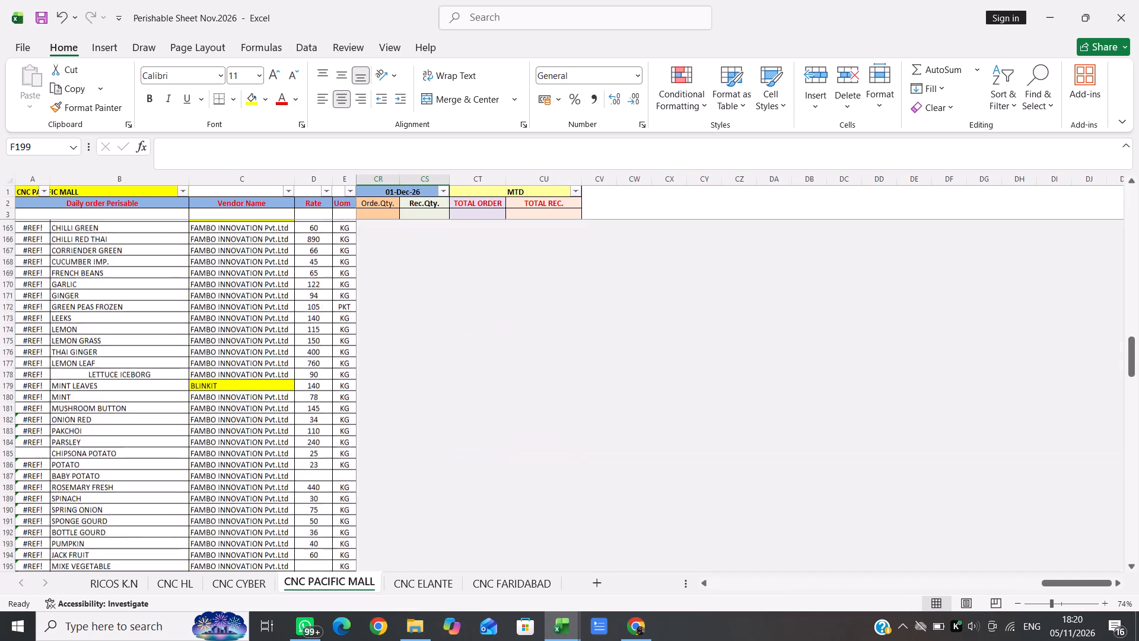
pyautogui.scroll(-9, 461, 443)
pyautogui.scroll(5, 461, 443)
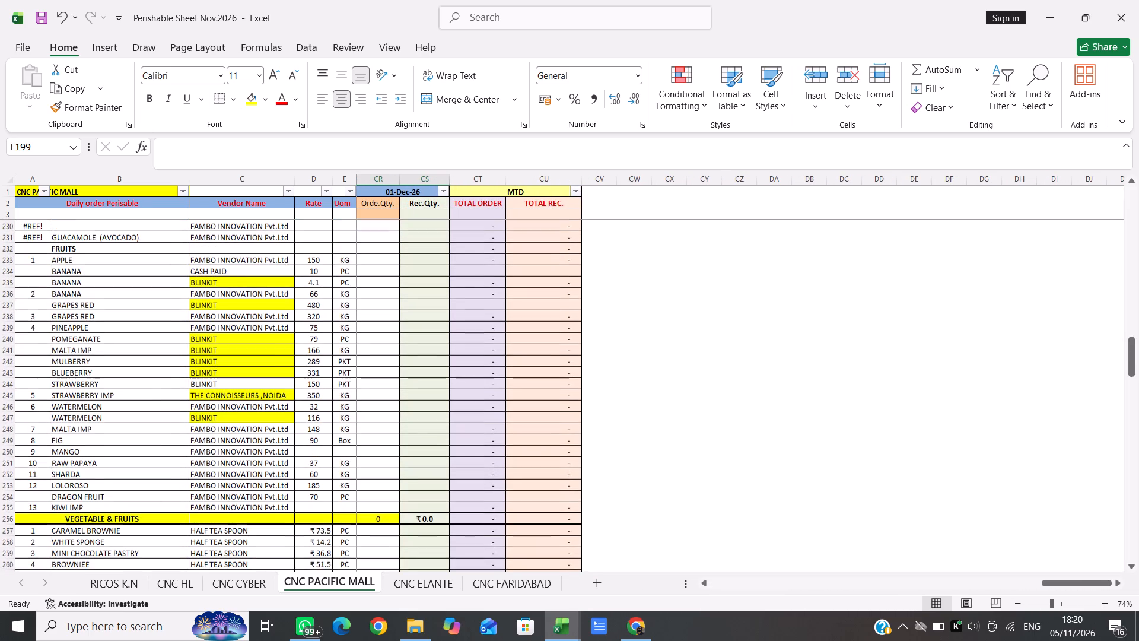
pyautogui.scroll(5, 461, 443)
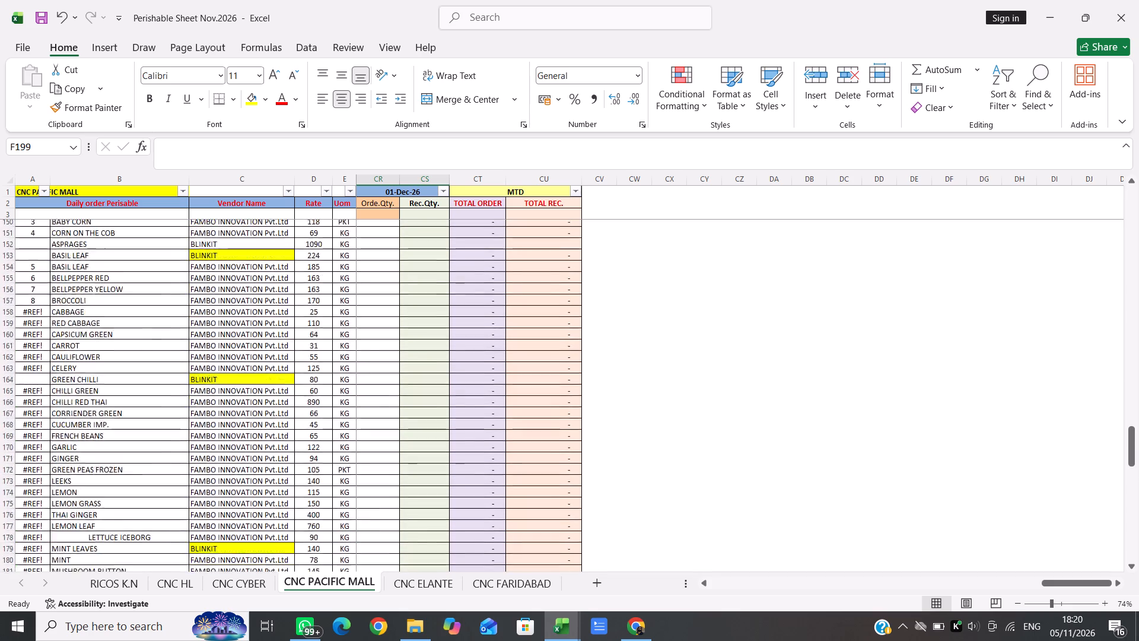
pyautogui.scroll(4, 461, 443)
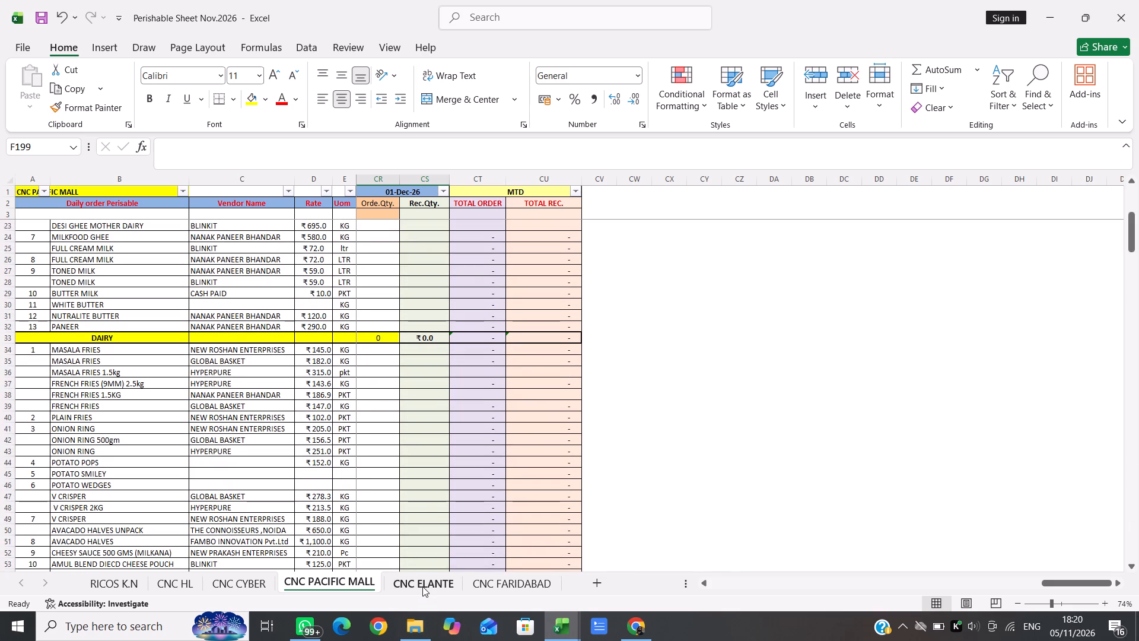
# Switch to the CNC ELANTE sheet and examine its daily columns and MTD totals for leftover entries.
pyautogui.click(422, 586)
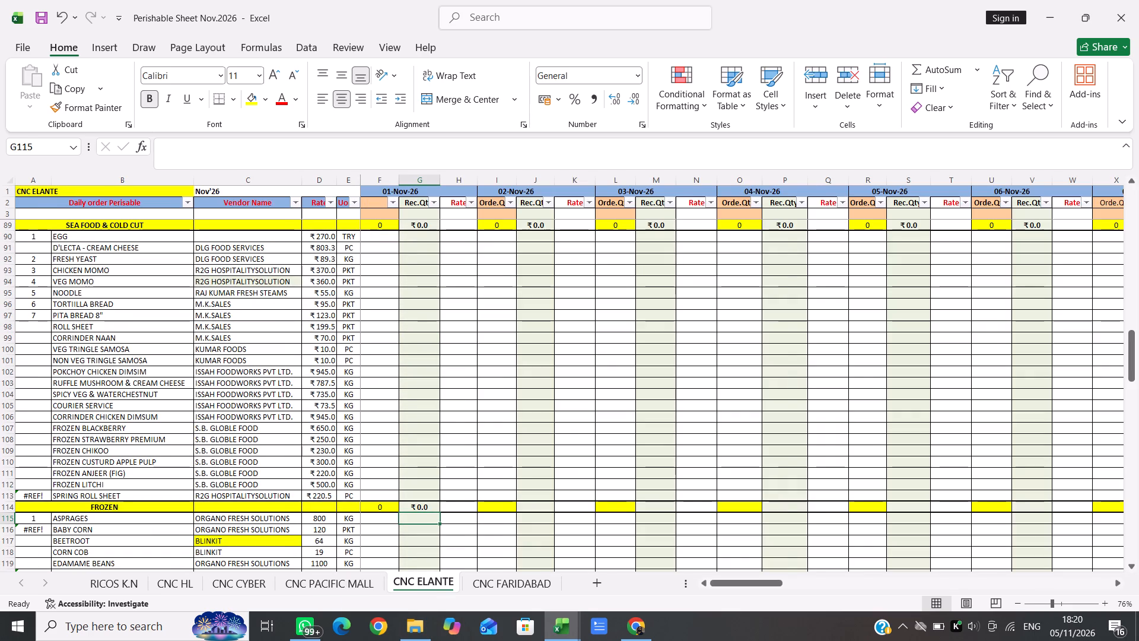
pyautogui.hscroll(2, 523, 404)
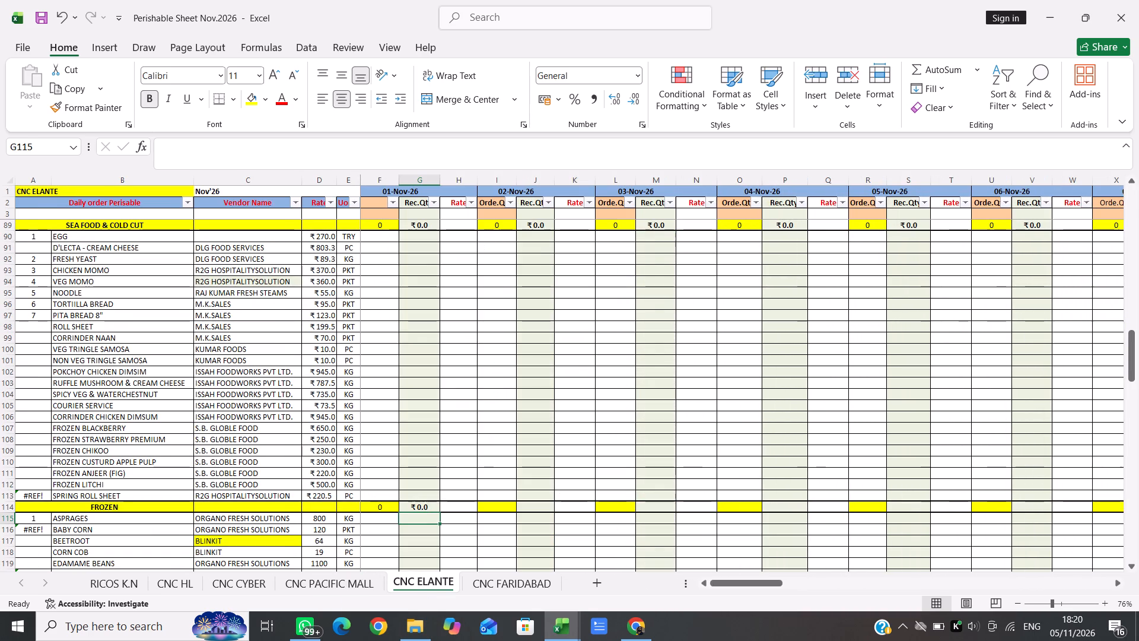
pyautogui.hscroll(-13, 523, 404)
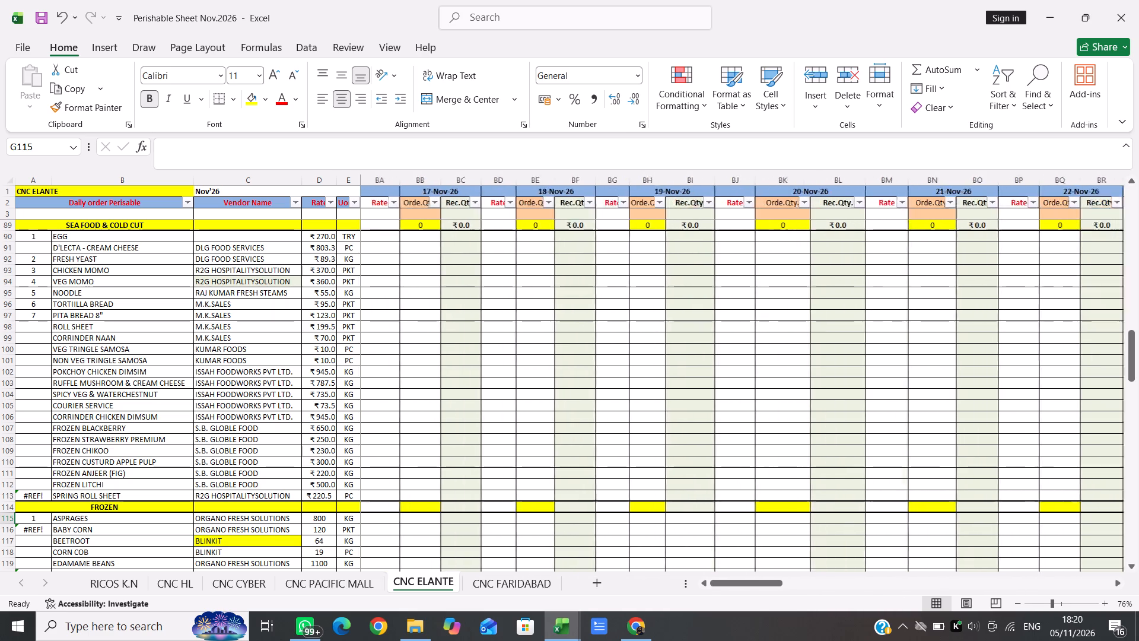
pyautogui.hscroll(-10, 523, 404)
pyautogui.scroll(-3, 523, 404)
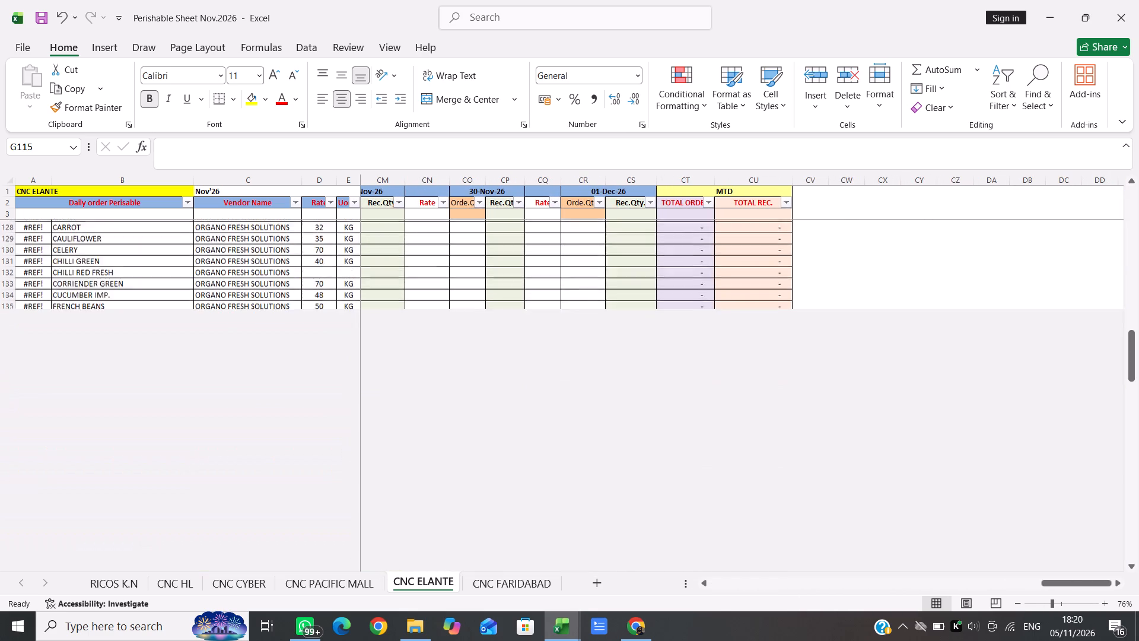
pyautogui.scroll(-8, 523, 404)
pyautogui.scroll(5, 523, 404)
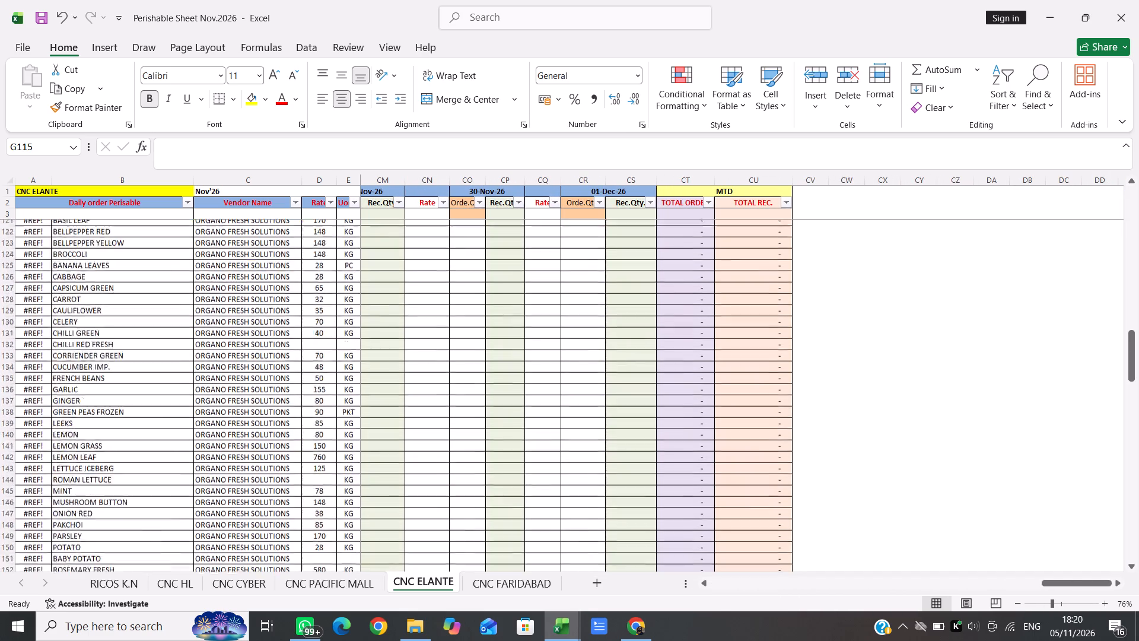
pyautogui.scroll(6, 523, 404)
pyautogui.scroll(-1, 523, 404)
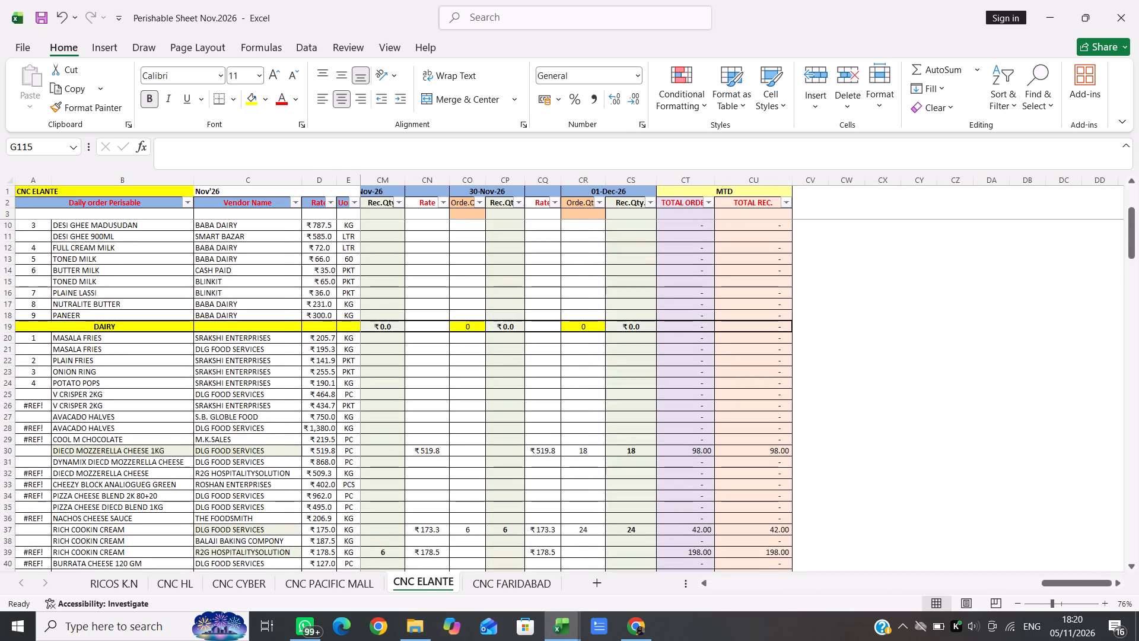
pyautogui.scroll(-1, 523, 404)
pyautogui.hscroll(2, 523, 404)
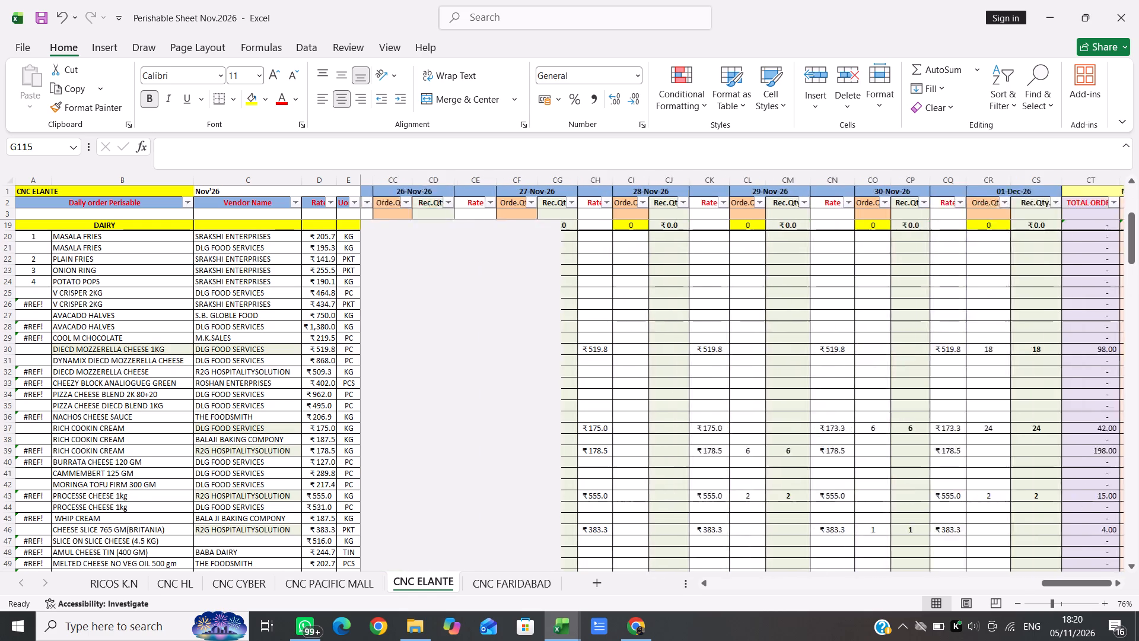
pyautogui.hscroll(1, 523, 404)
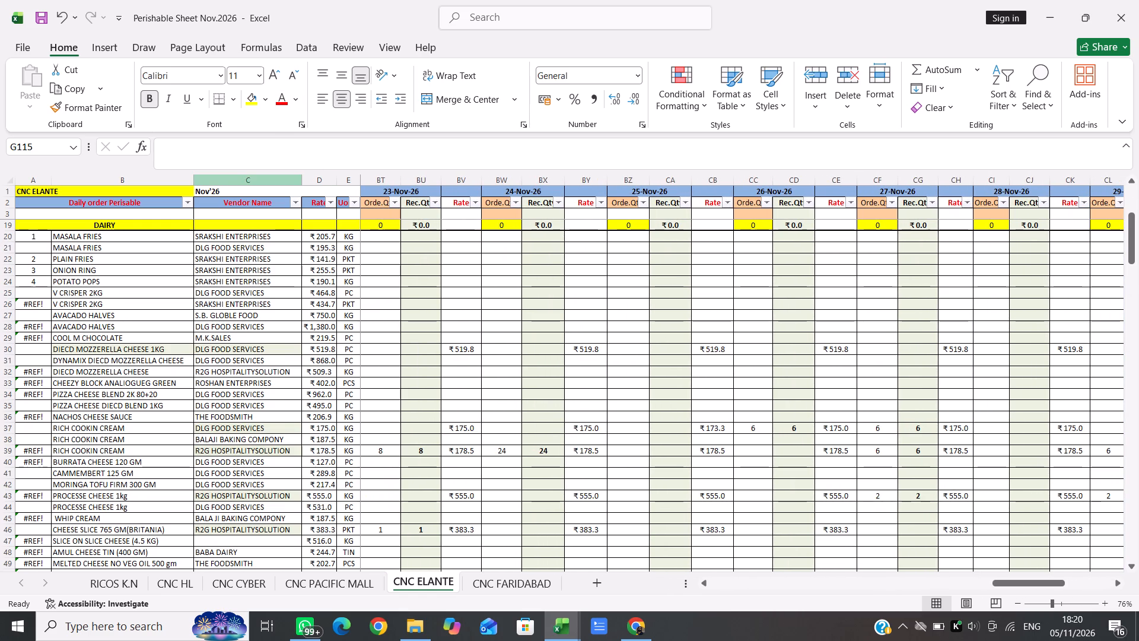
# Filter the CNC ELANTE sheet's Vendor Name column by the pale green cell colour.
pyautogui.click(295, 203)
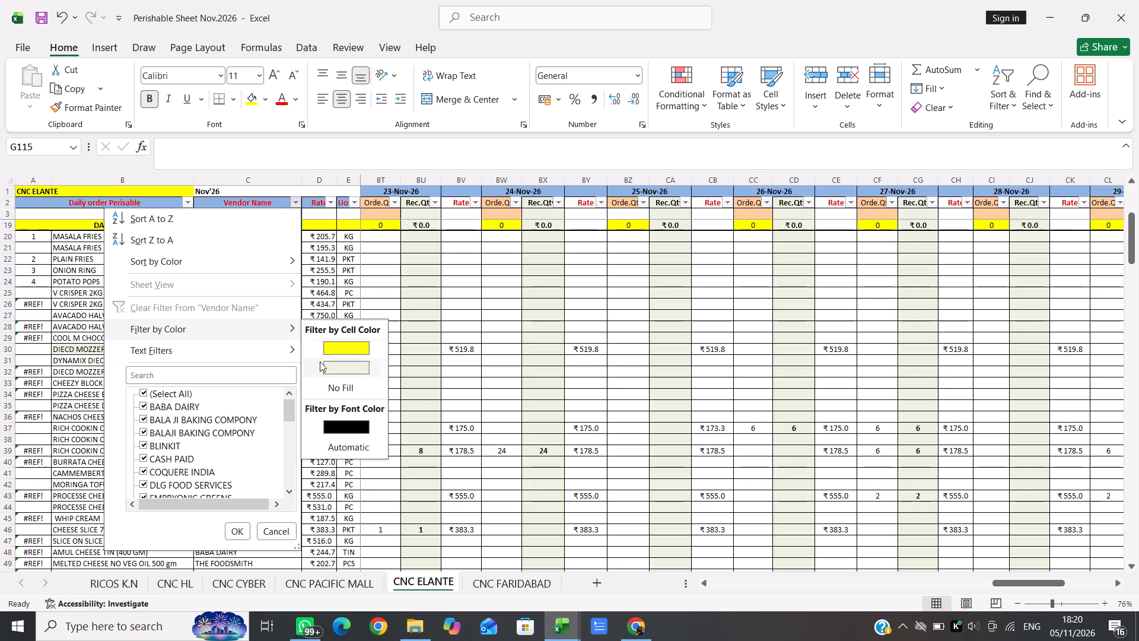
pyautogui.click(327, 366)
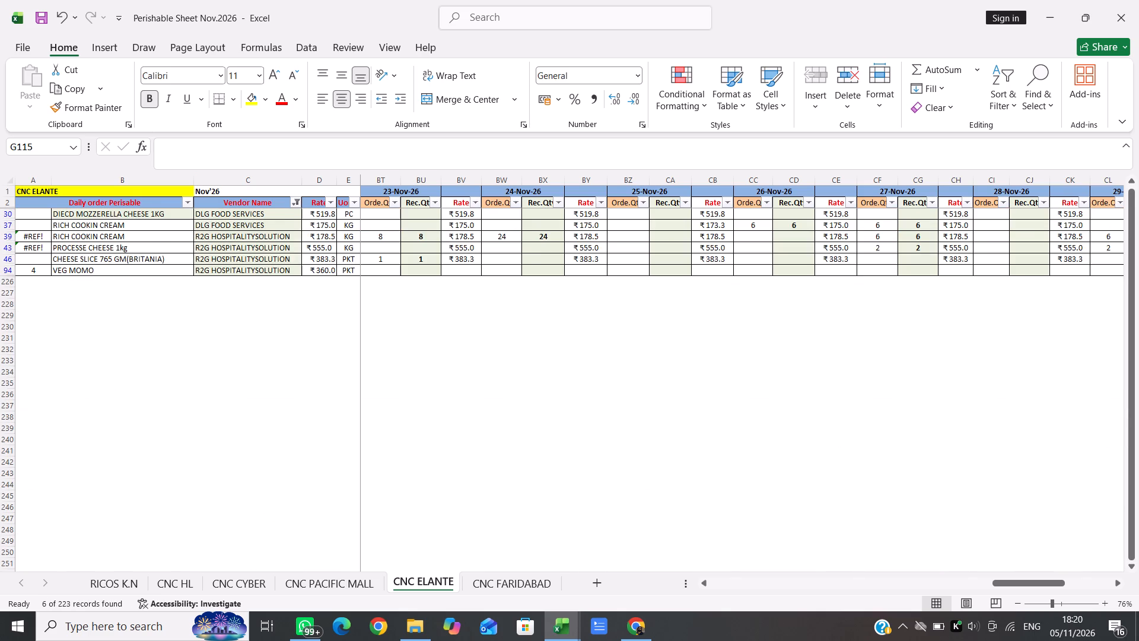
# Clear the filtered CNC ELANTE rows' order quantities, received quantities and rates from 01-Nov-26 through 01-Dec-26, leaving out the MTD columns.
pyautogui.hscroll(3, 529, 275)
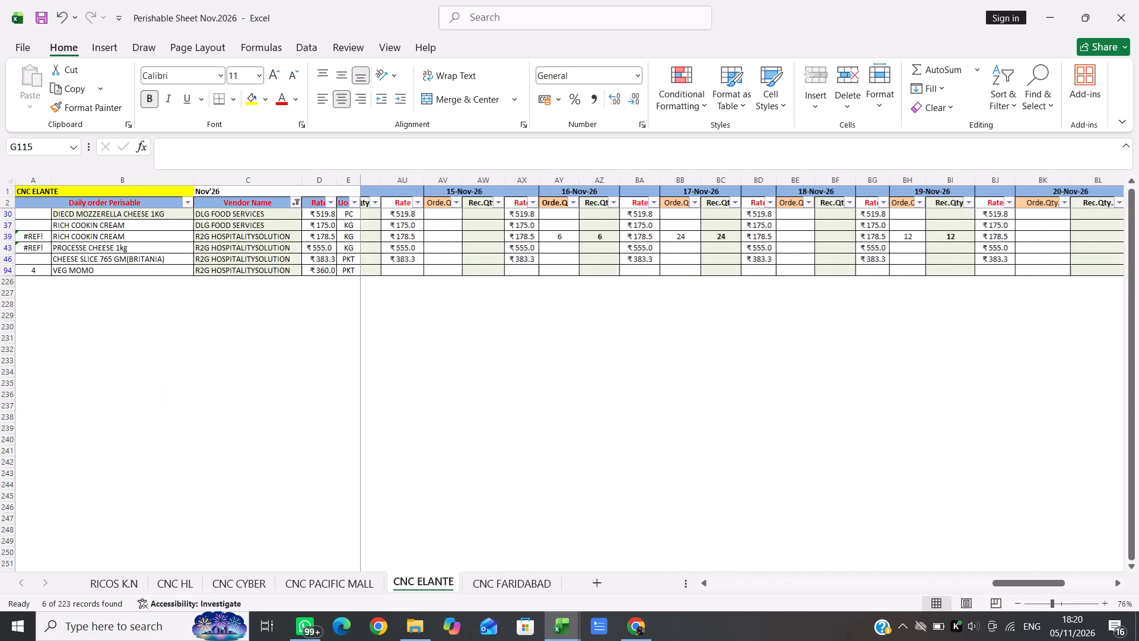
pyautogui.hscroll(6, 529, 275)
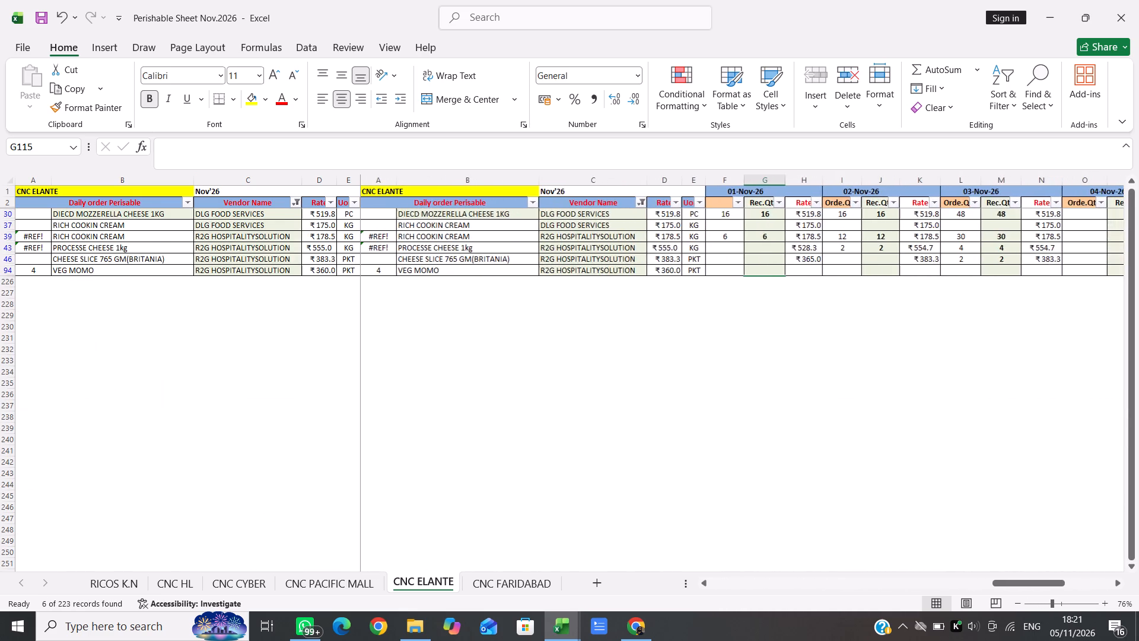
pyautogui.click(383, 214)
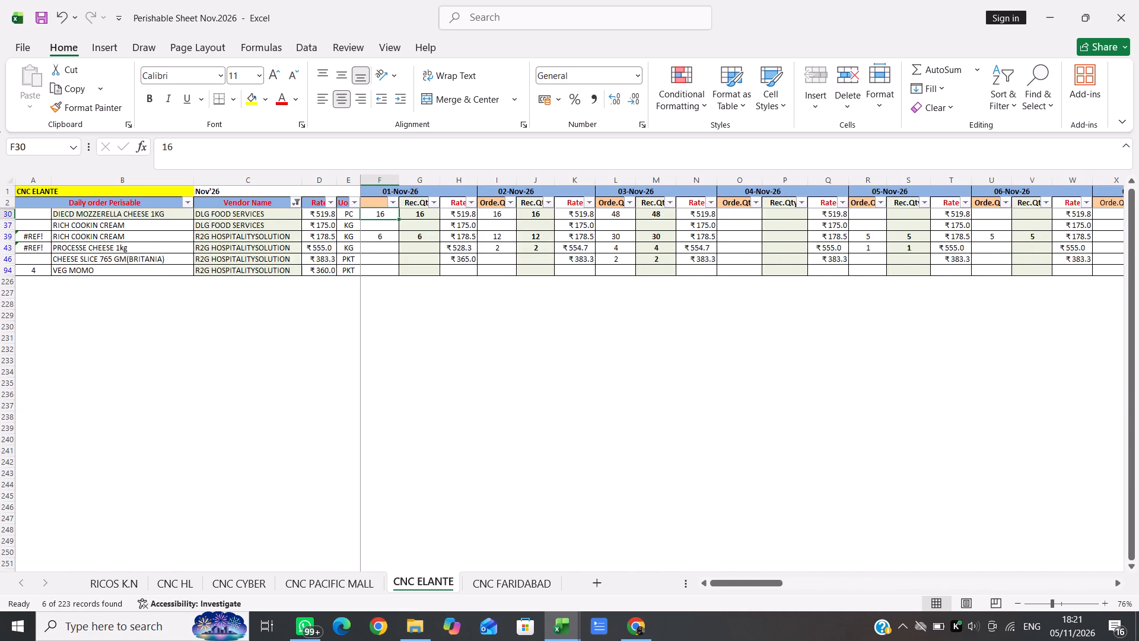
pyautogui.hotkey('shift', 'Down')
pyautogui.hotkey('shift', 'Down')
pyautogui.hotkey('shift', 'Down')
pyautogui.hotkey('shift', 'Down')
pyautogui.hotkey('shift', 'Down')
pyautogui.hotkey('shift', 'Down')
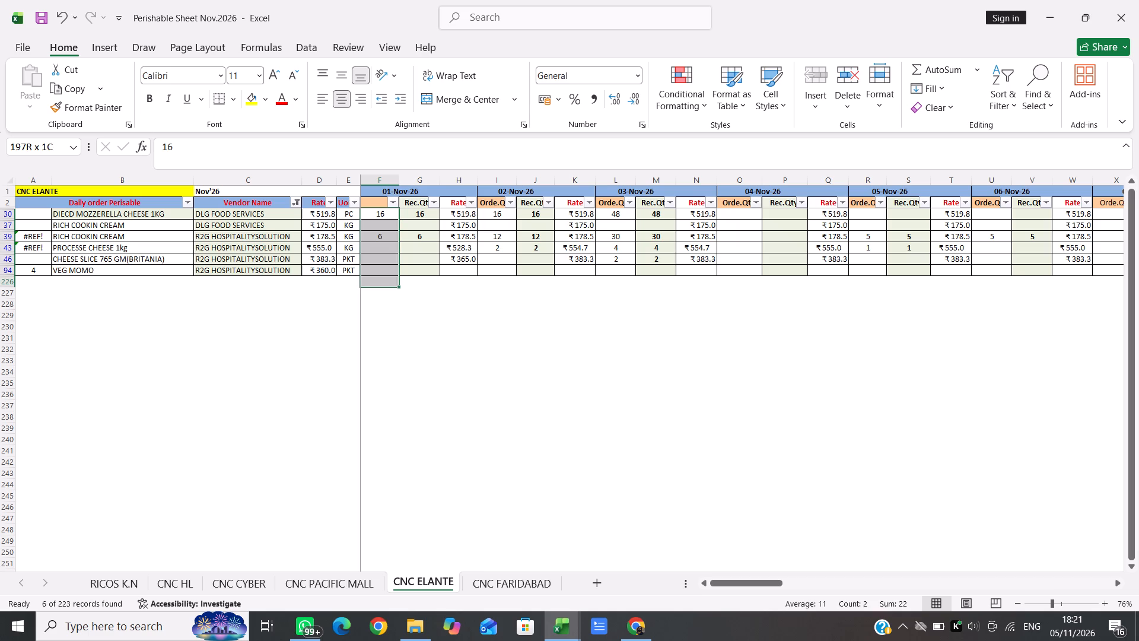
pyautogui.hotkey('shift', 'Up')
pyautogui.hotkey('shift', 'Right')
pyautogui.hotkey('shift', 'Right')
pyautogui.hotkey('shift', 'Right')
pyautogui.hotkey('shift', 'Right')
pyautogui.hotkey('shift', 'Right')
pyautogui.hotkey('shift', 'Right')
pyautogui.hotkey('shift', 'Right')
pyautogui.hotkey('shift', 'Right')
pyautogui.hotkey('shift', 'Right')
pyautogui.hotkey('shift', 'Right')
pyautogui.hotkey('shift', 'Right')
pyautogui.hotkey('shift', 'Right')
pyautogui.hotkey('shift', 'Right')
pyautogui.hotkey('shift', 'Right')
pyautogui.hotkey('shift', 'Right')
pyautogui.hotkey('shift', 'Right')
pyautogui.hotkey('shift', 'Right')
pyautogui.hotkey('shift', 'Right')
pyautogui.hotkey('shift', 'Right')
pyautogui.hotkey('shift', 'Right')
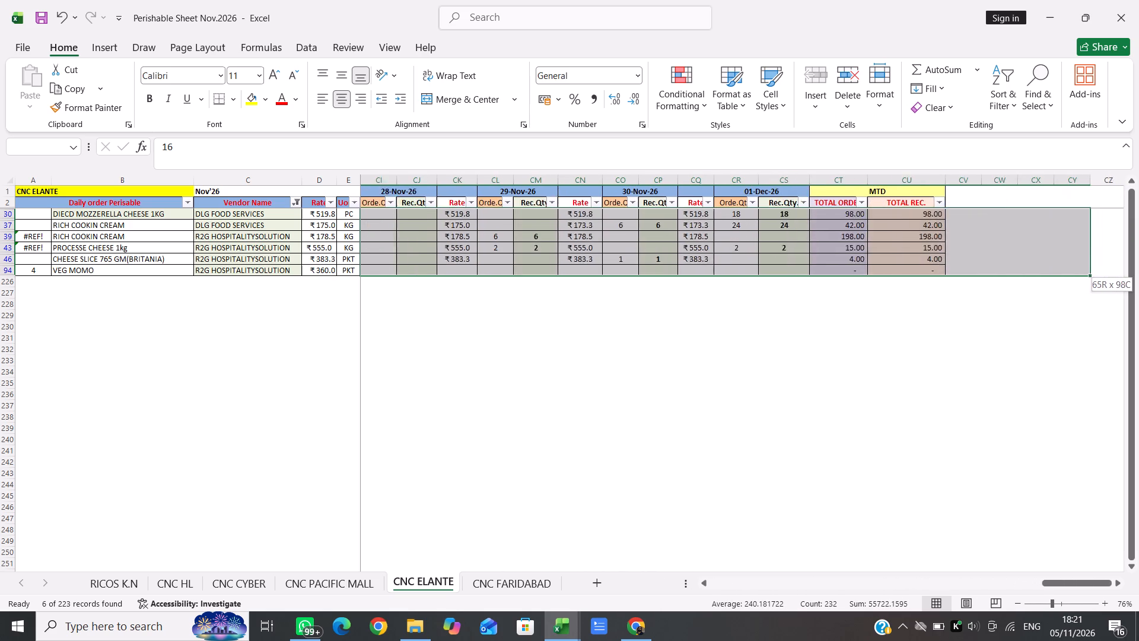
pyautogui.hotkey('shift', 'Left')
pyautogui.hotkey('shift', 'Left')
pyautogui.hotkey('shift', 'Left')
pyautogui.hotkey('shift', 'Left')
pyautogui.hotkey('shift', 'Left')
pyautogui.hotkey('shift', 'Left')
pyautogui.hotkey('shift', 'Left')
pyautogui.hotkey('shift', 'Left')
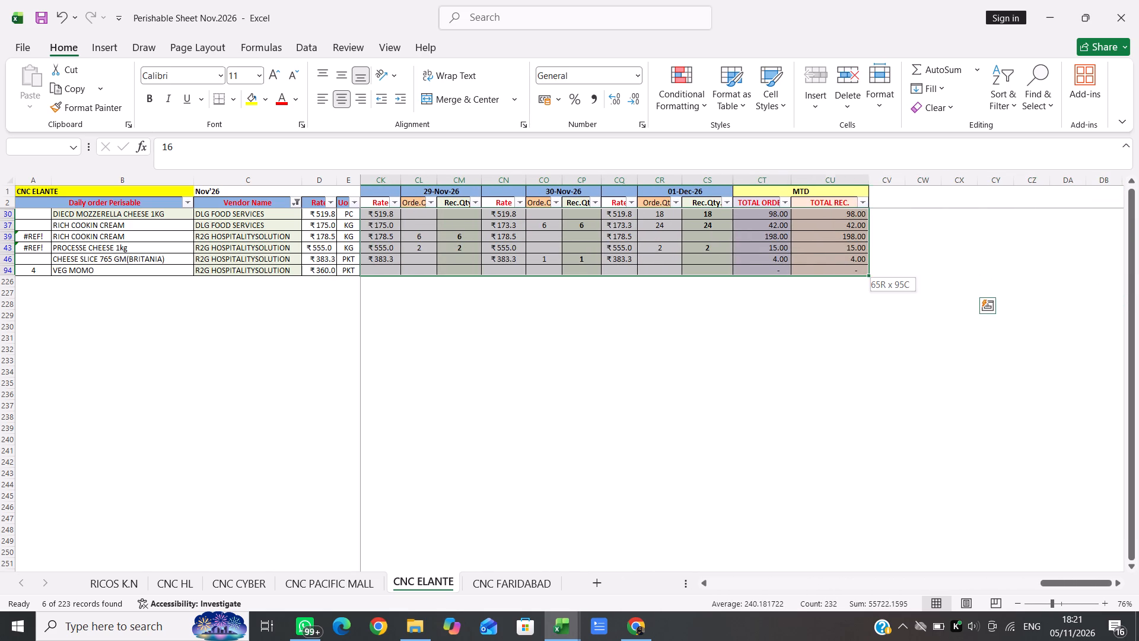
pyautogui.hotkey('shift', 'Left')
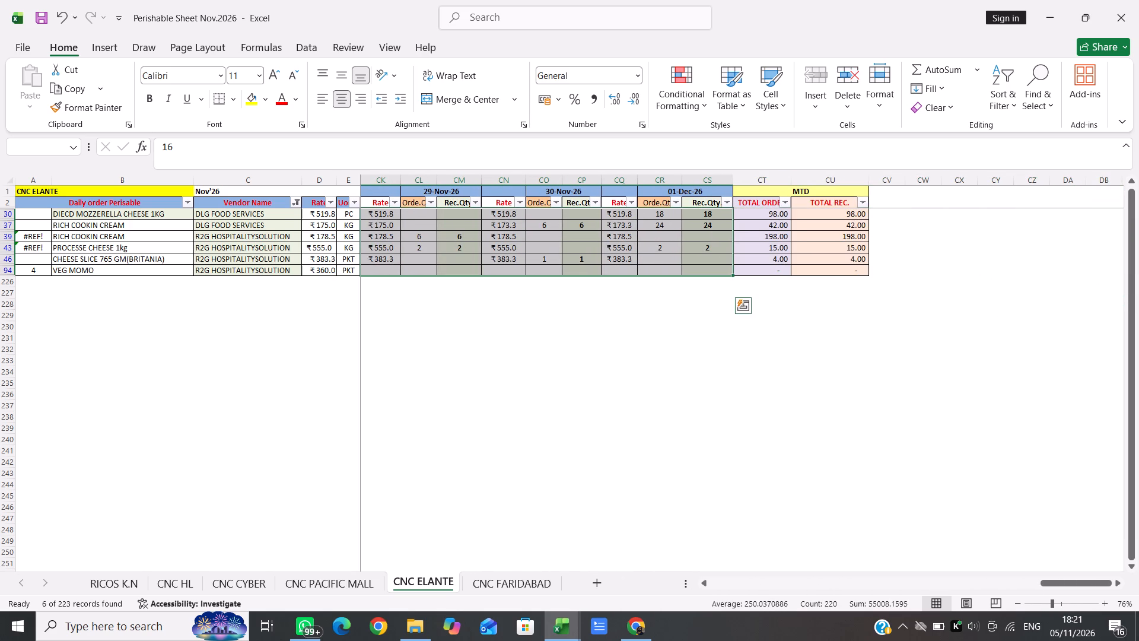
pyautogui.press('Delete')
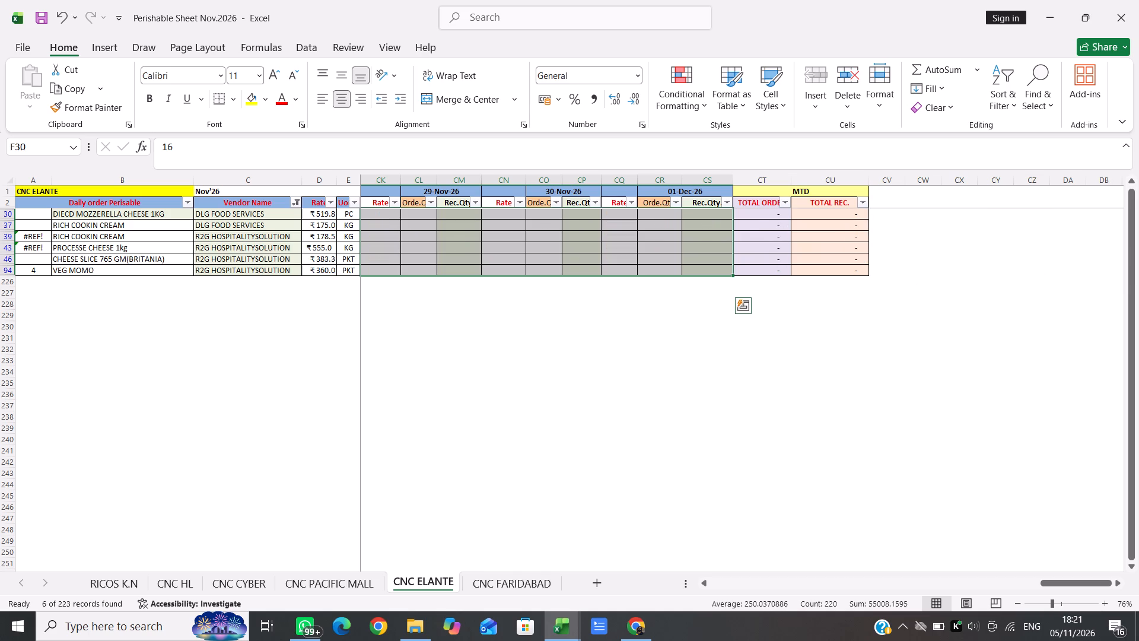
# Remove the colour filter from the CNC ELANTE sheet's Vendor Name column.
pyautogui.hscroll(6, 475, 269)
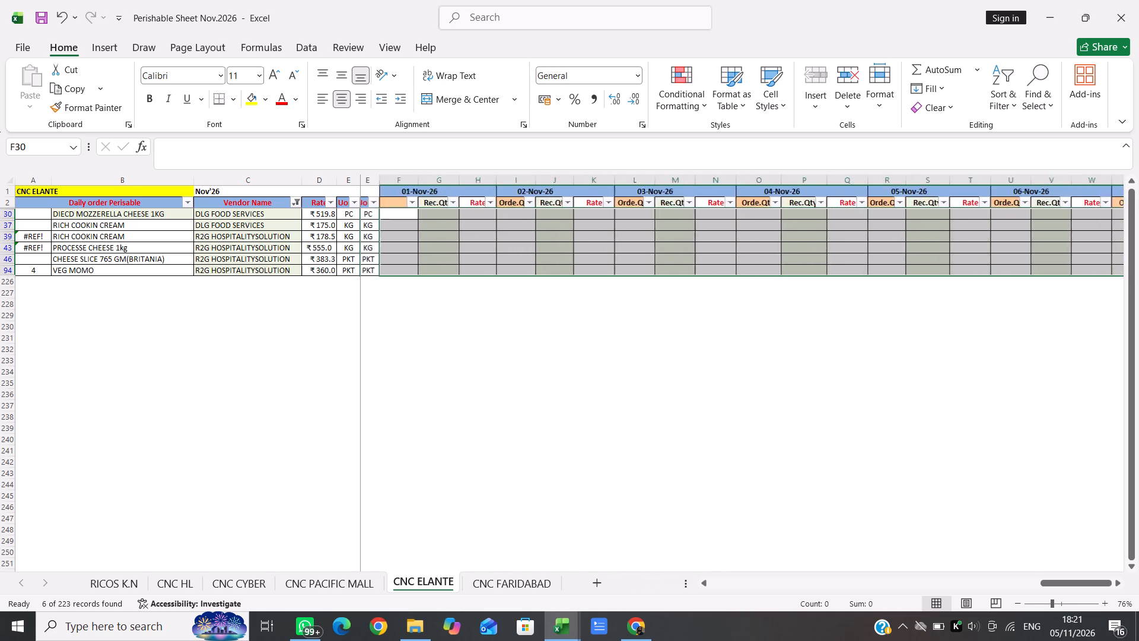
pyautogui.click(294, 201)
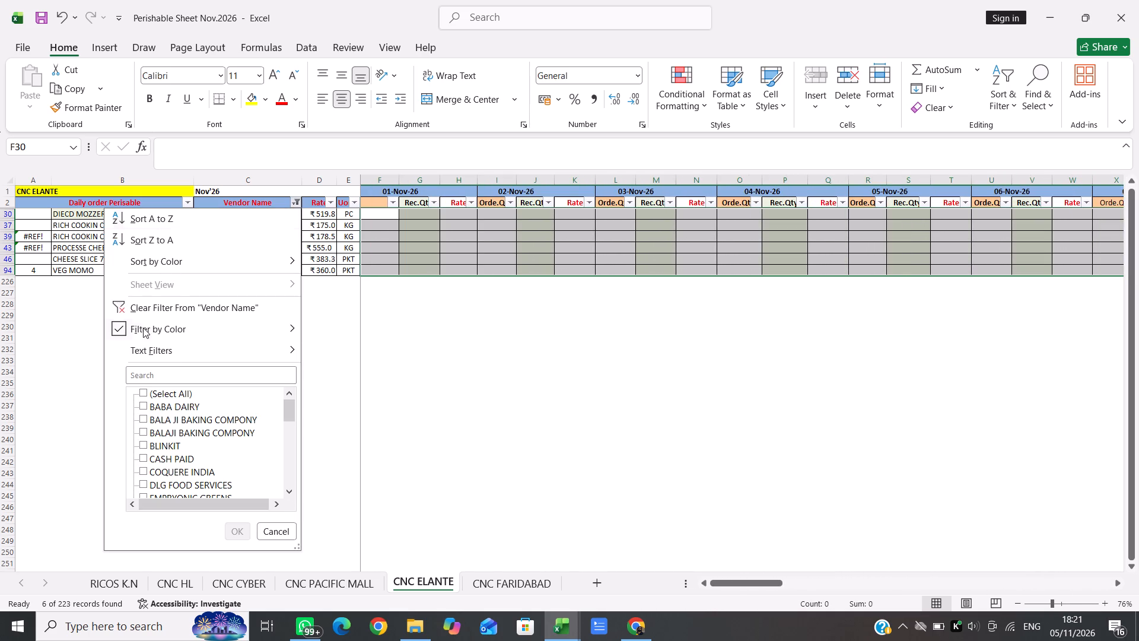
pyautogui.click(164, 301)
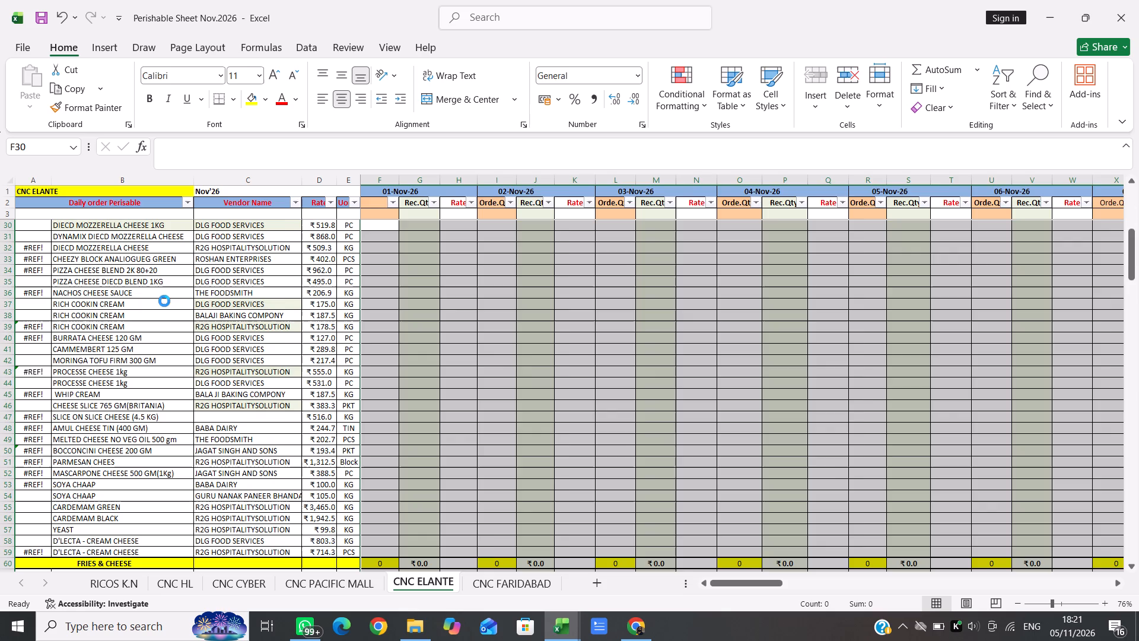
# Check the full CNC ELANTE item list's daily columns and MTD totals for leftover entries.
pyautogui.hscroll(-15, 468, 400)
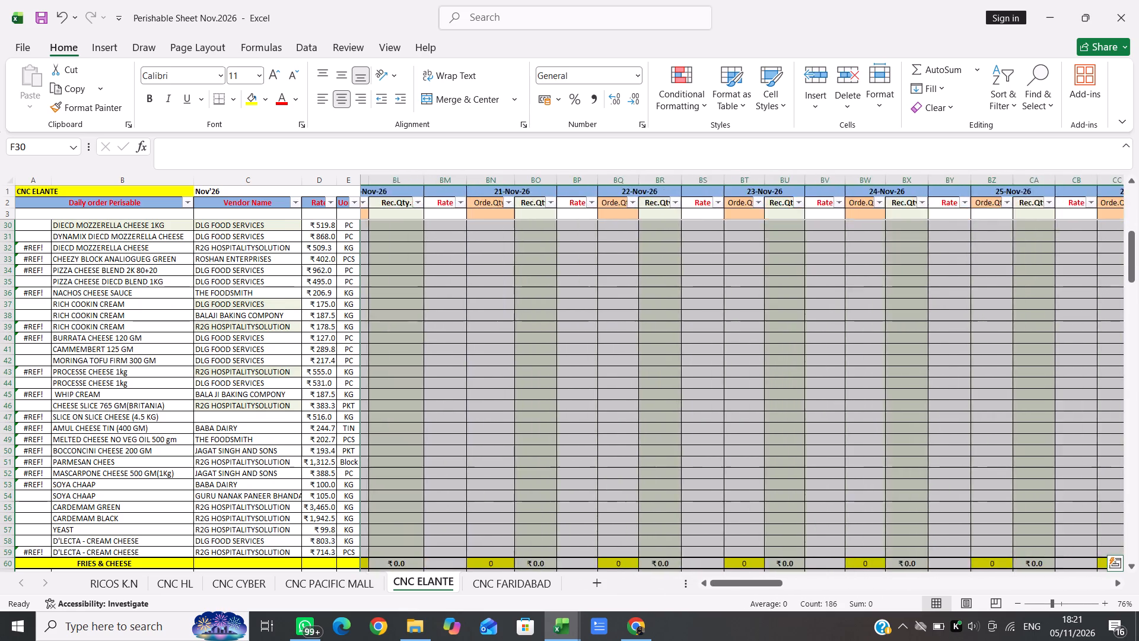
pyautogui.hscroll(-7, 468, 400)
pyautogui.scroll(-3, 468, 400)
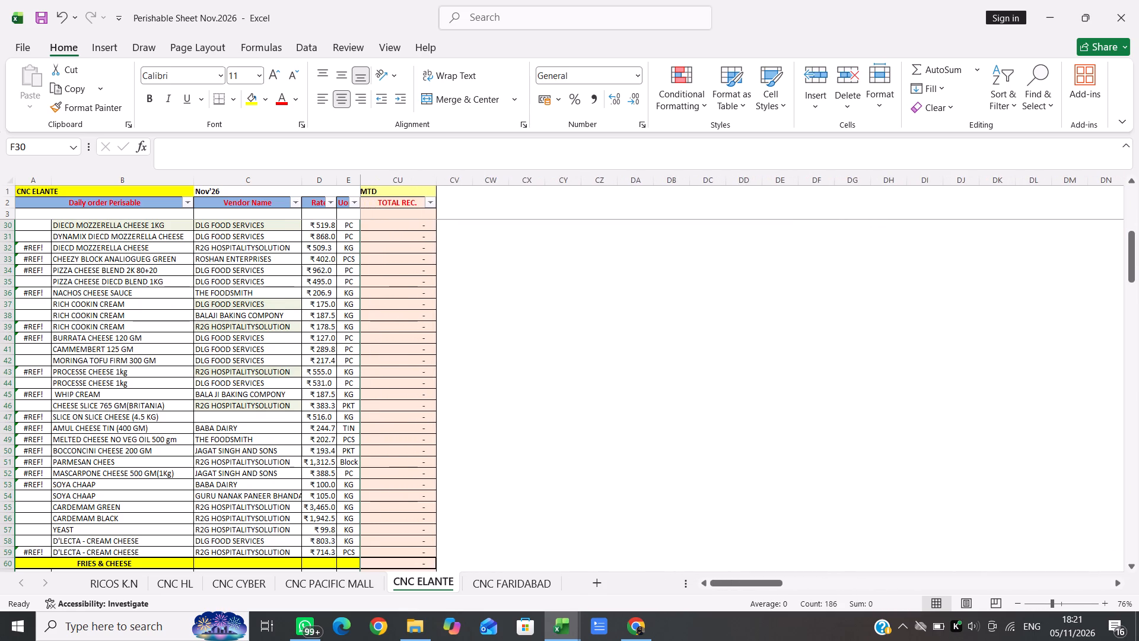
pyautogui.hscroll(1, 468, 400)
pyautogui.scroll(-10, 468, 400)
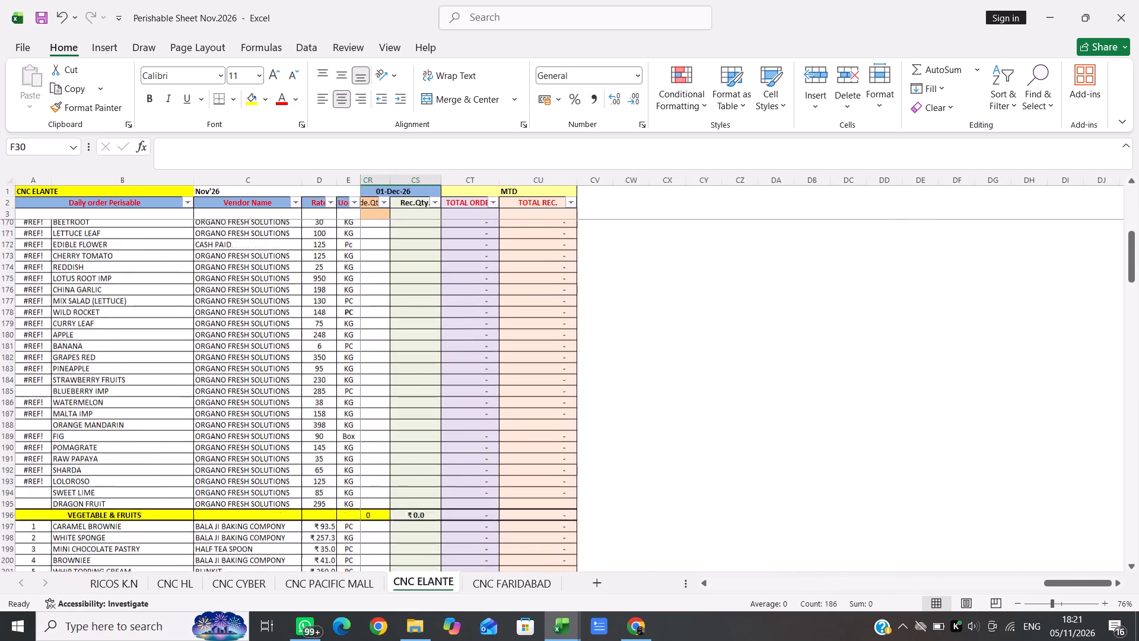
pyautogui.scroll(-4, 468, 400)
pyautogui.scroll(12, 468, 400)
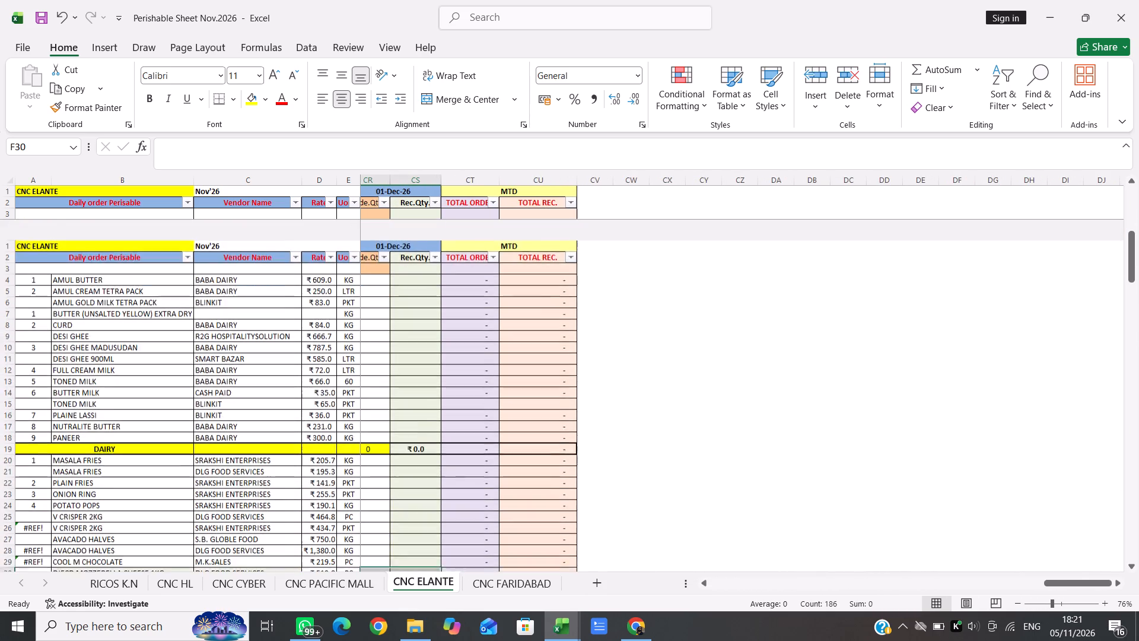
pyautogui.click(419, 347)
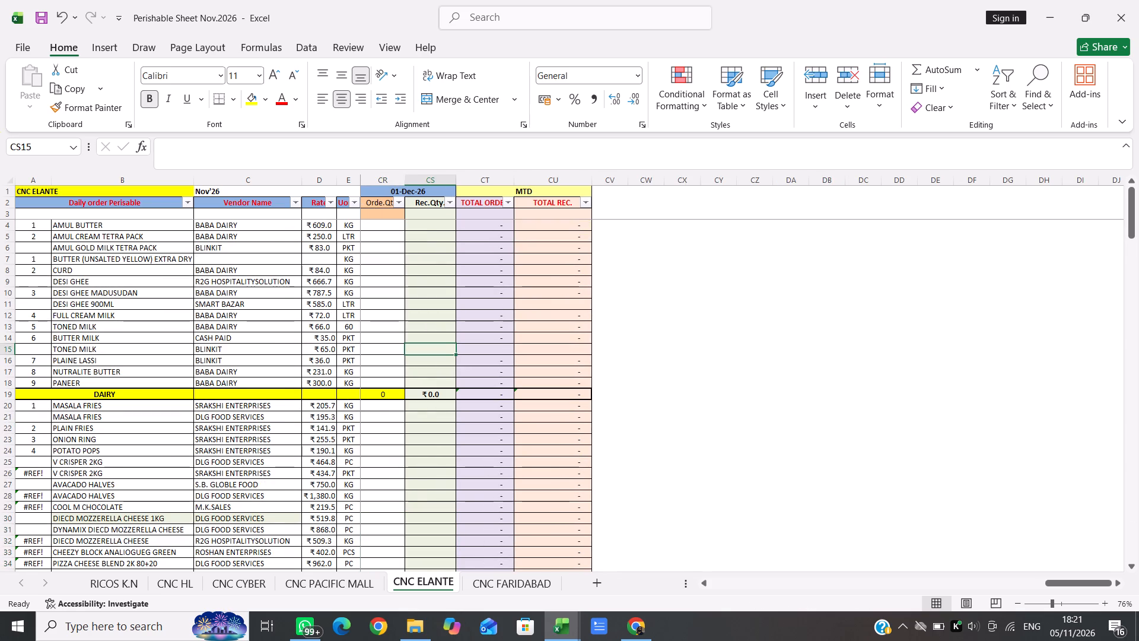
# Examine the CNC FARIDABAD sheet's month label, item rows and MTD totals, comparing it with the CNC ELANTE sheet.
pyautogui.click(537, 581)
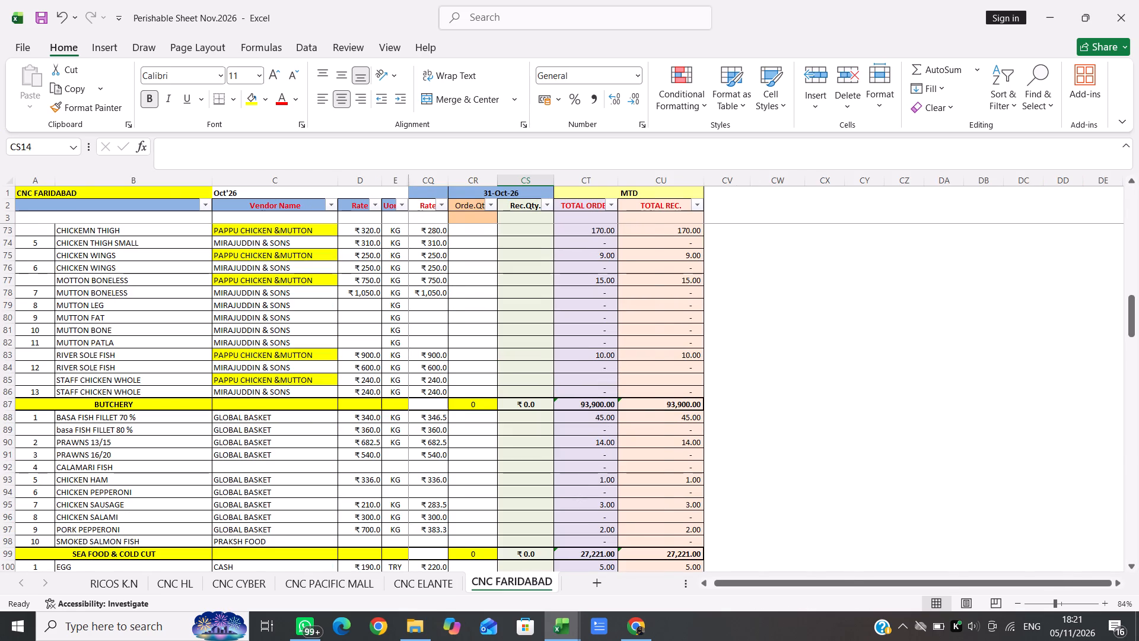
pyautogui.hscroll(3, 624, 459)
pyautogui.hscroll(-1, 624, 459)
pyautogui.scroll(-3, 624, 459)
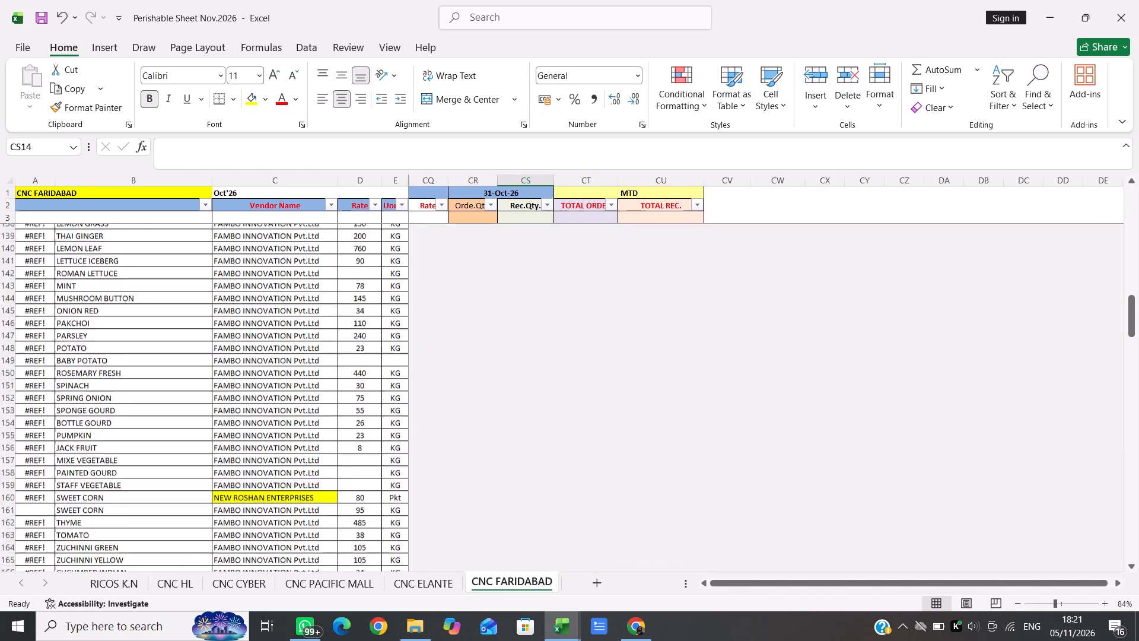
pyautogui.scroll(-7, 624, 459)
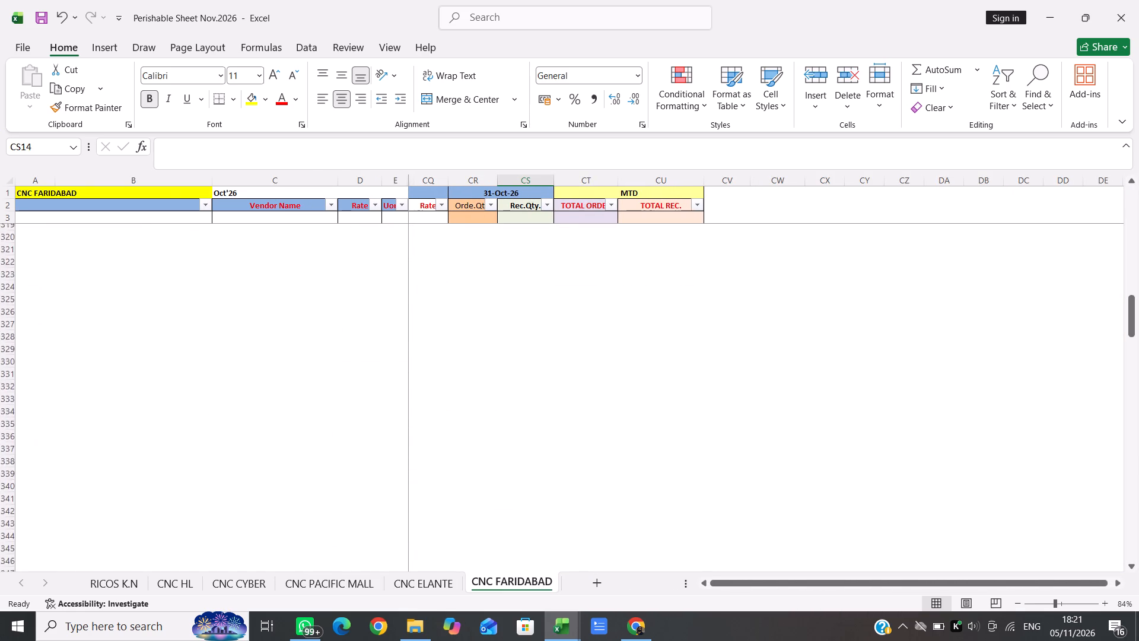
pyautogui.scroll(-2, 624, 459)
pyautogui.scroll(13, 624, 459)
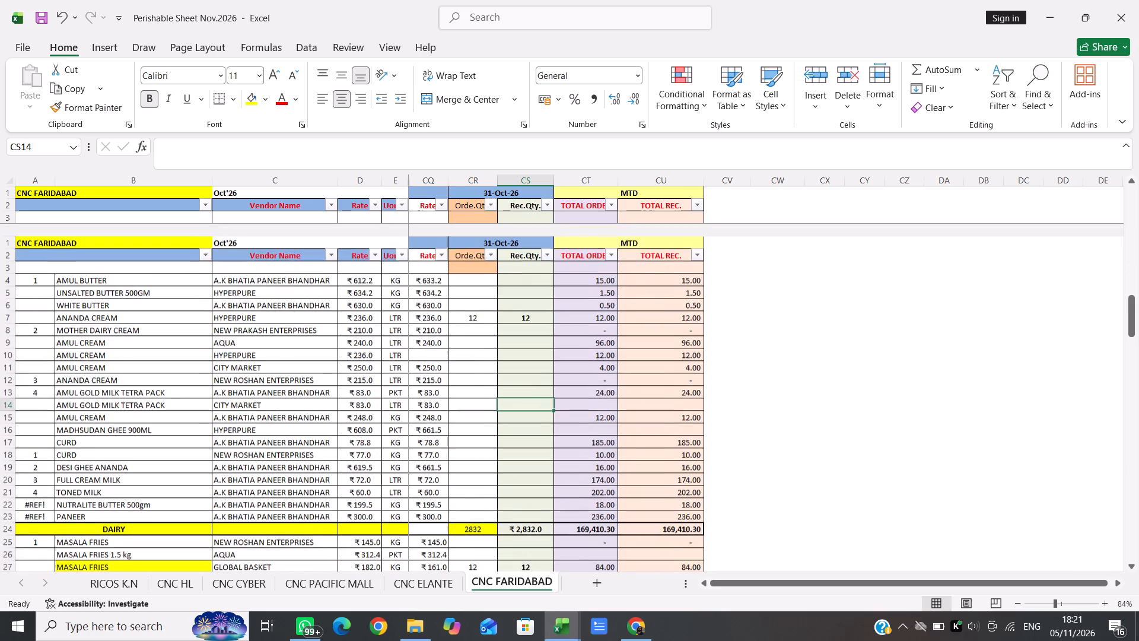
pyautogui.click(419, 580)
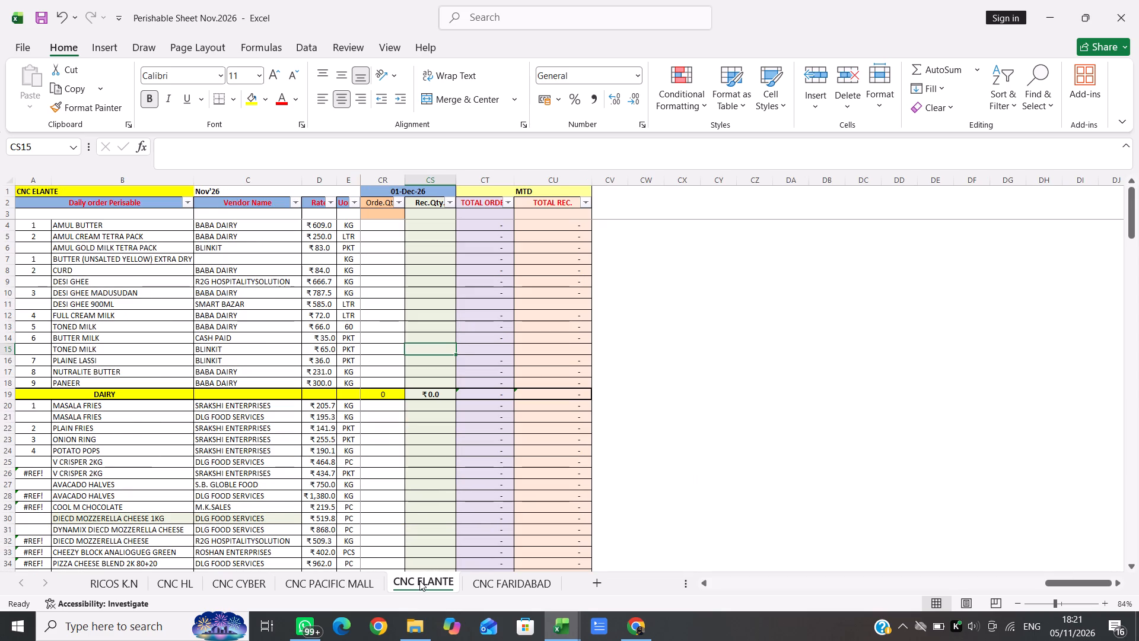
pyautogui.click(486, 585)
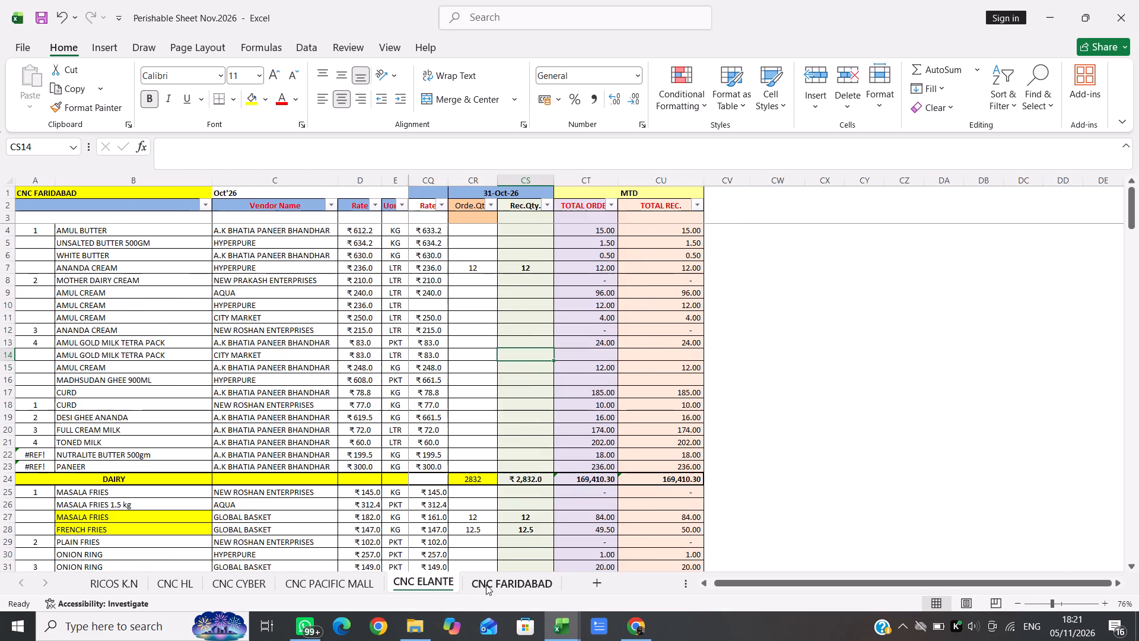
# Change the month label in cell C1 of the CNC FARIDABAD sheet to Nov'26.
pyautogui.hscroll(6, 625, 398)
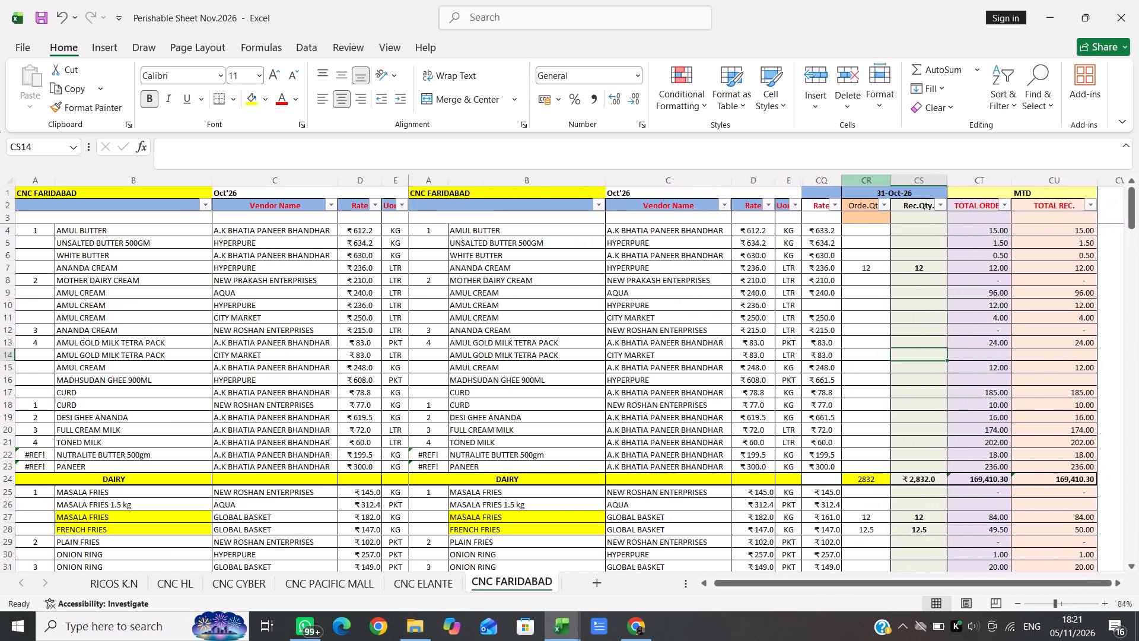
pyautogui.doubleClick(228, 196)
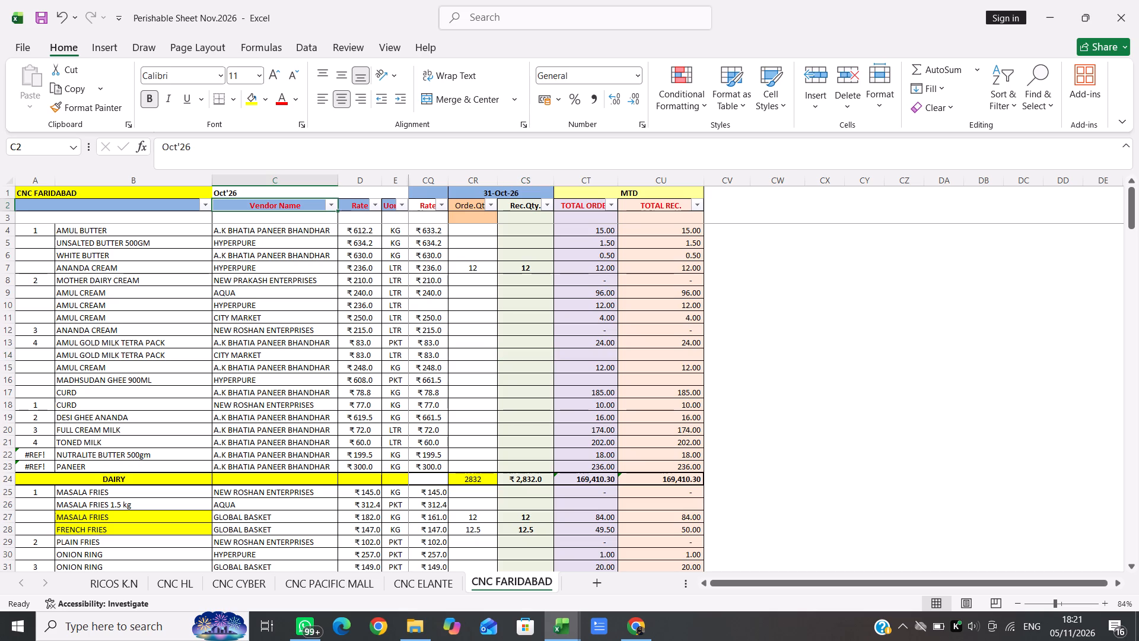
pyautogui.doubleClick(225, 193)
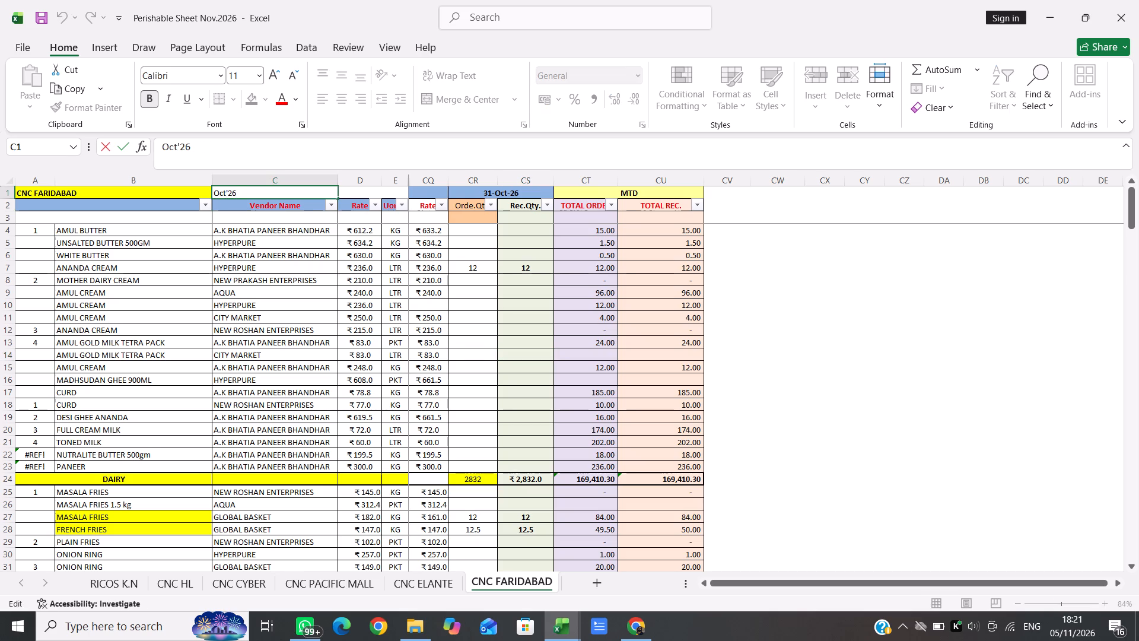
pyautogui.press('BackSpace')
pyautogui.press('BackSpace')
pyautogui.press('BackSpace')
pyautogui.press('n')
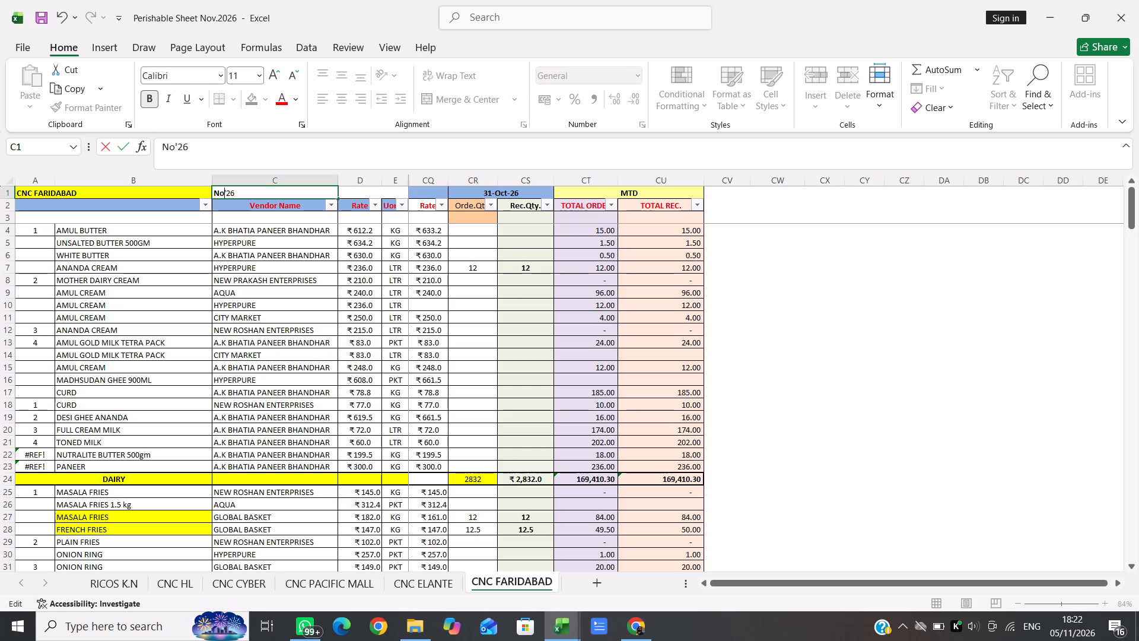
pyautogui.press('Return')
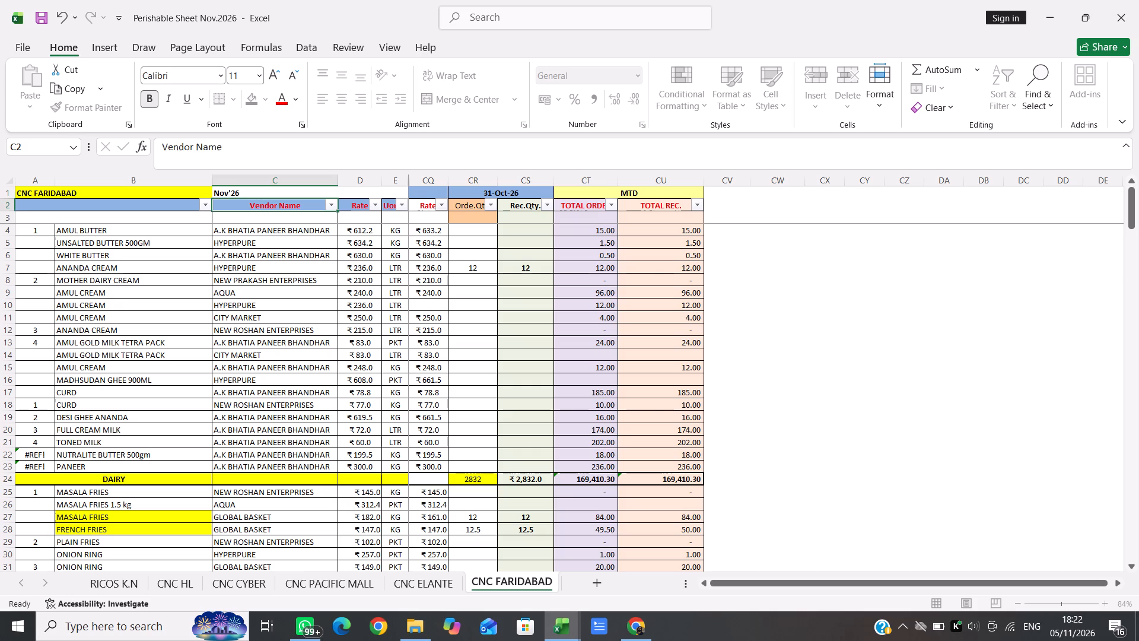
# Unhide the daily columns between columns E and CQ on the CNC FARIDABAD sheet.
pyautogui.hscroll(4, 492, 218)
pyautogui.hscroll(3, 489, 278)
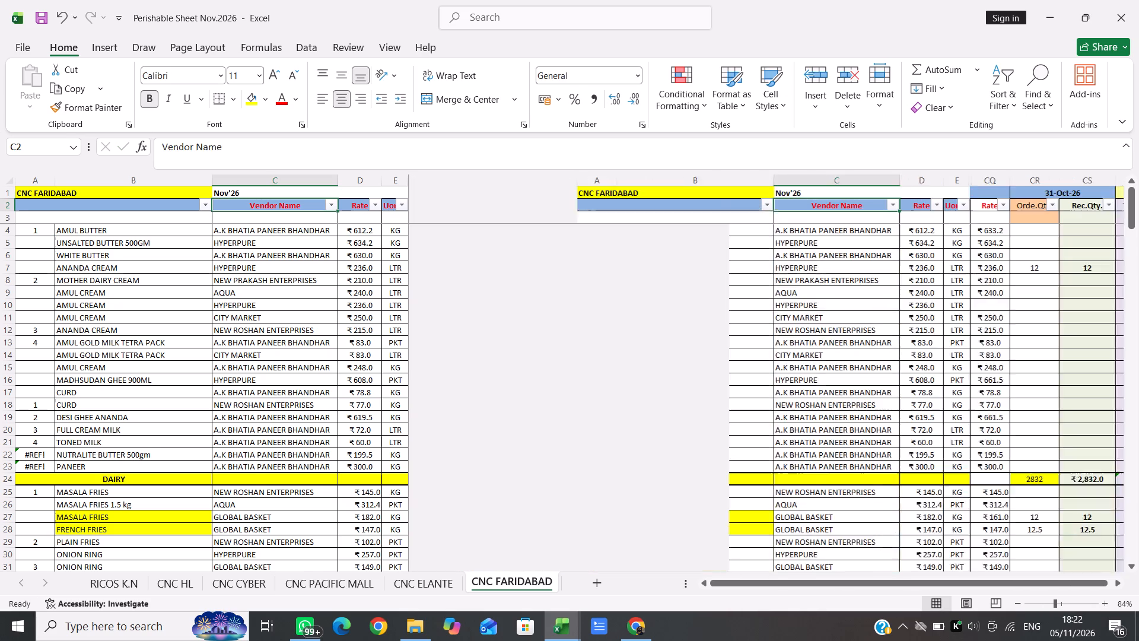
pyautogui.click(394, 184)
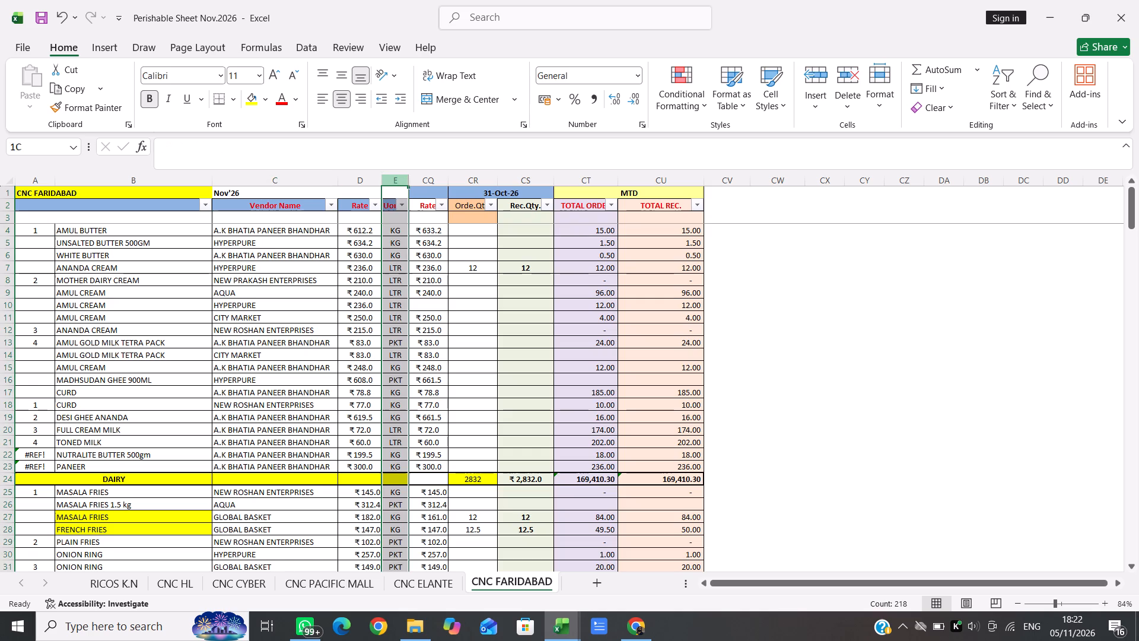
pyautogui.hotkey('shift', 'Right')
pyautogui.rightClick(394, 184)
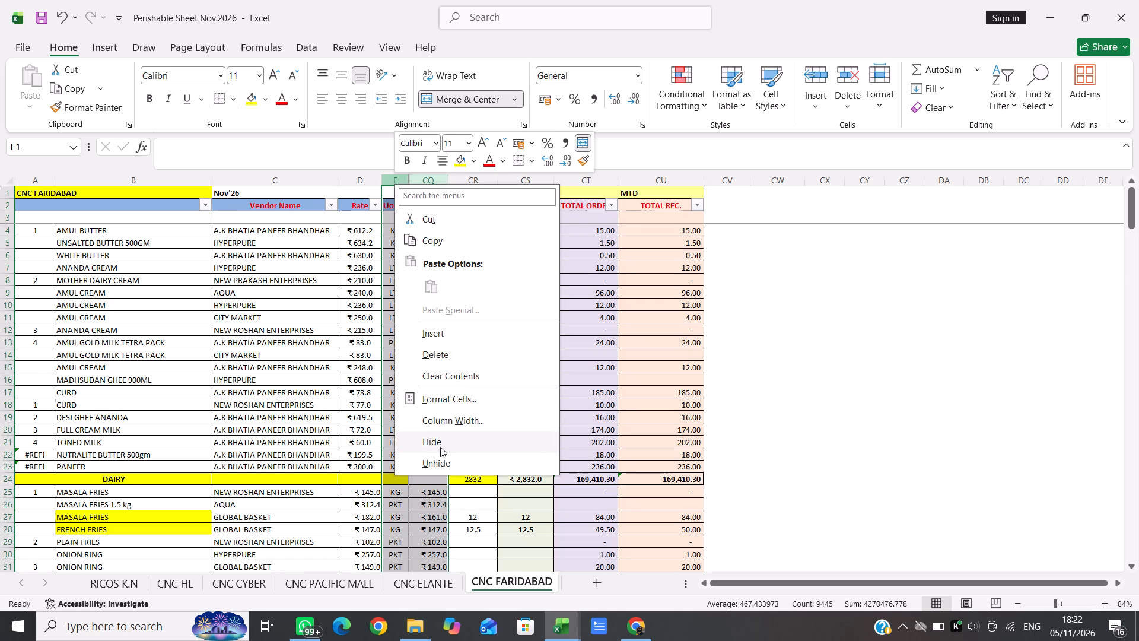
pyautogui.click(437, 459)
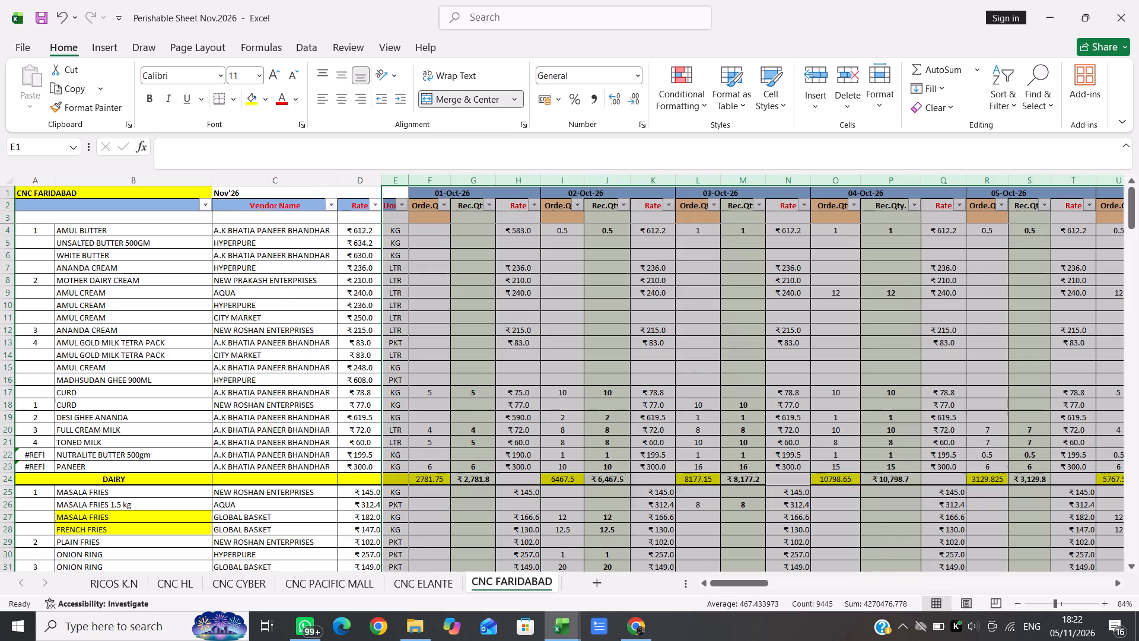
# Examine the CNC FARIDABAD sheet's daily columns from 01-Oct-26 through 31-Oct-26 and its MTD totals.
pyautogui.hscroll(2, 836, 427)
pyautogui.hscroll(-6, 836, 427)
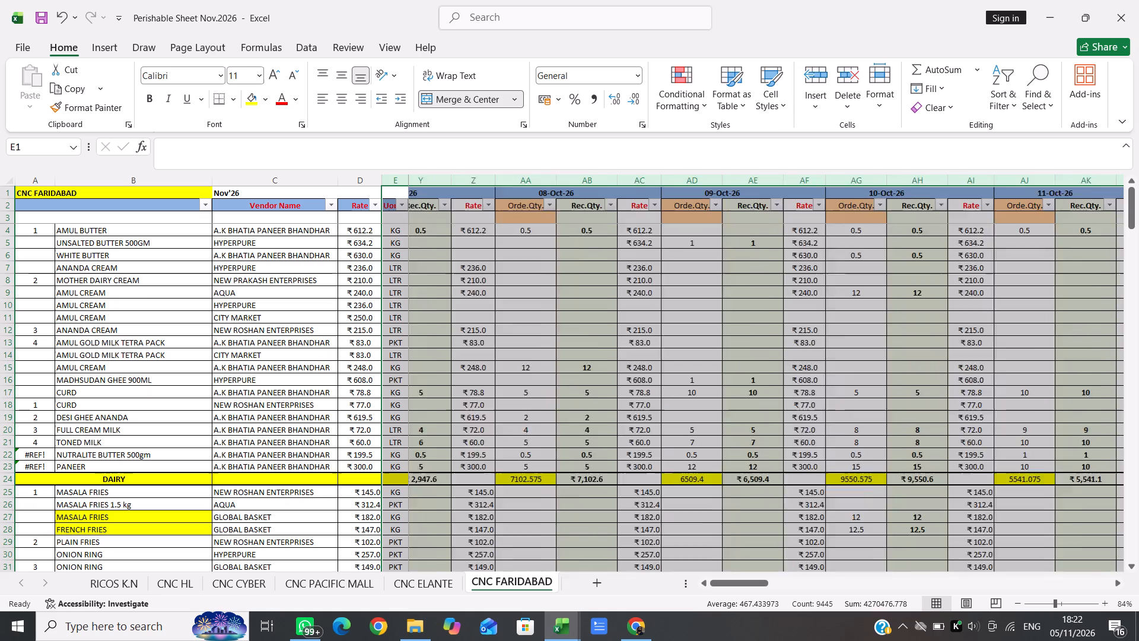
pyautogui.hscroll(-13, 836, 427)
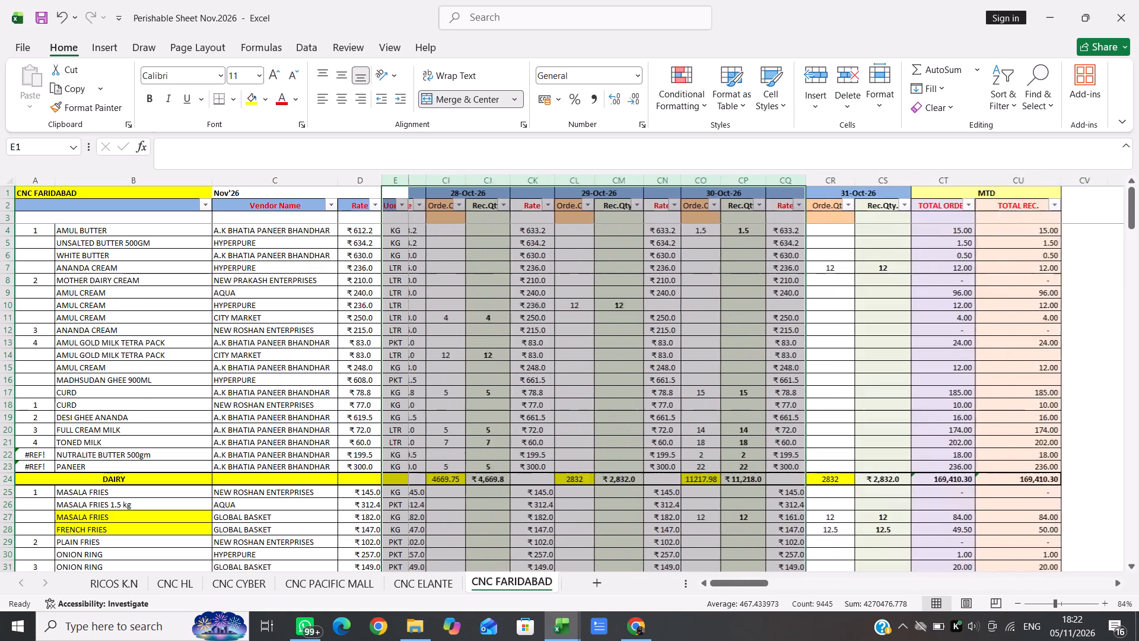
pyautogui.hscroll(2, 836, 427)
pyautogui.click(638, 398)
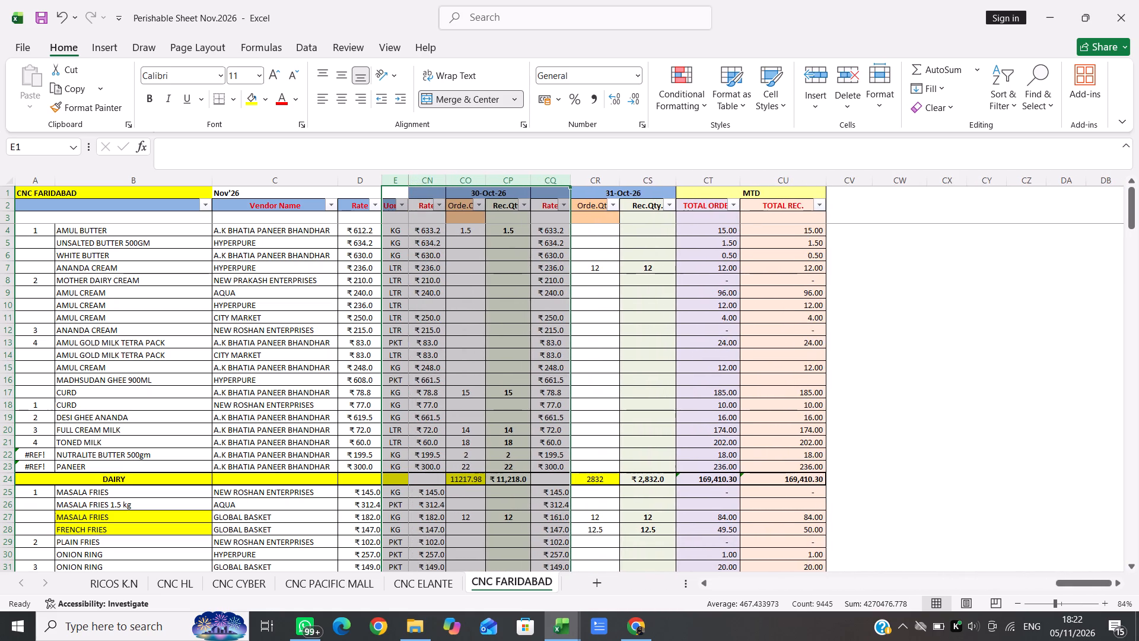
# Change the first daily date header in cell F1 of the CNC FARIDABAD sheet to 01/11/2026.
pyautogui.scroll(-3, 638, 398)
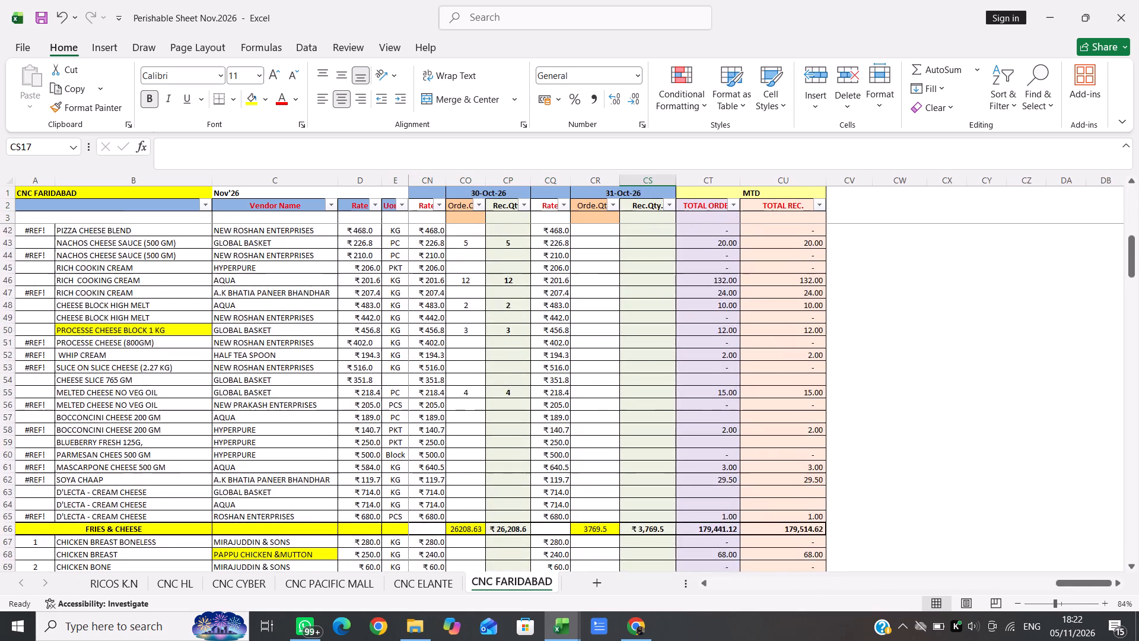
pyautogui.scroll(4, 638, 398)
pyautogui.hscroll(6, 638, 398)
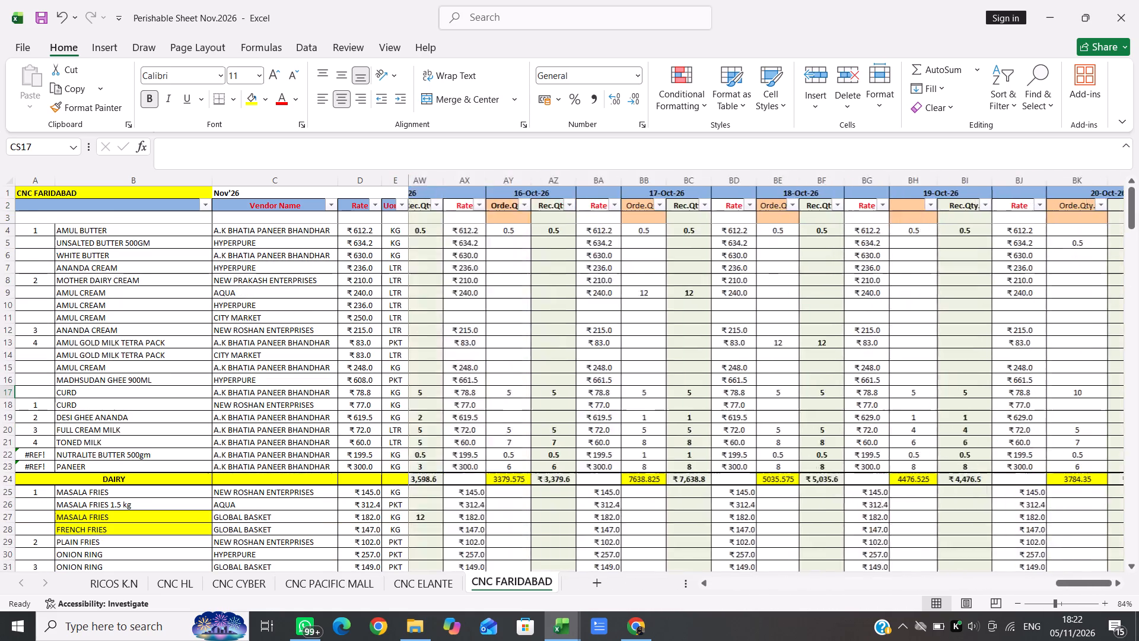
pyautogui.hscroll(3, 638, 398)
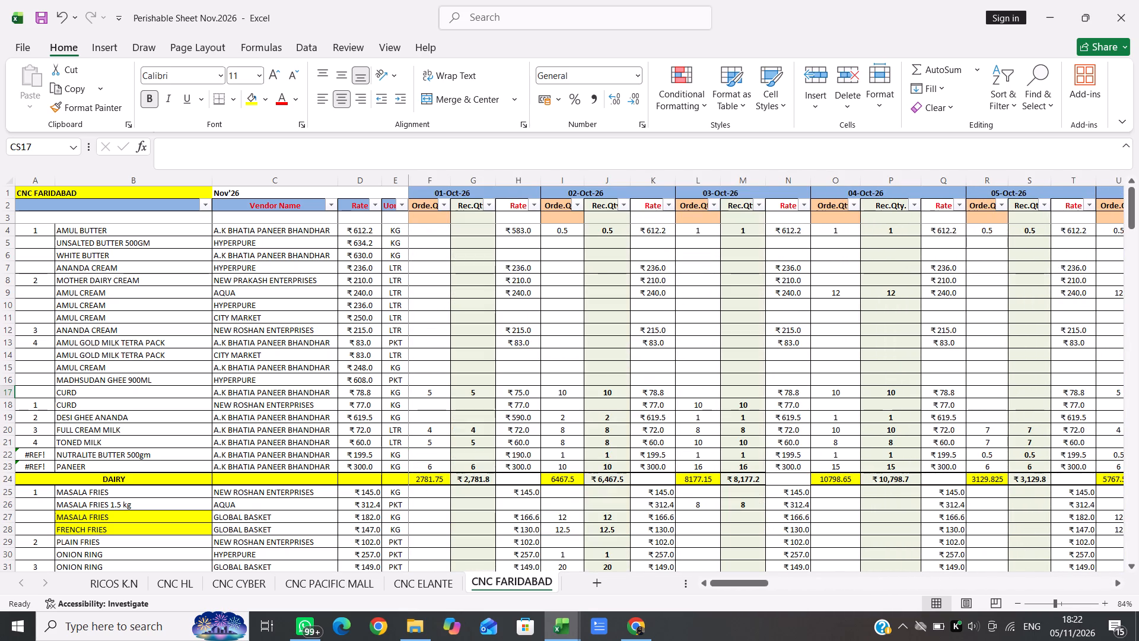
pyautogui.doubleClick(451, 192)
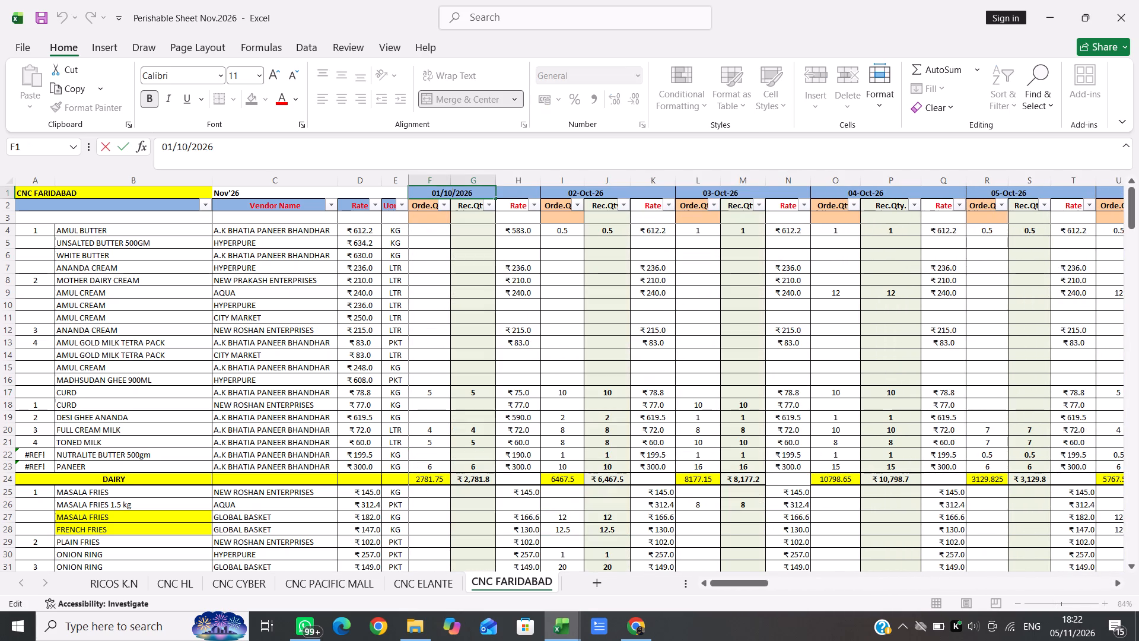
pyautogui.press('BackSpace')
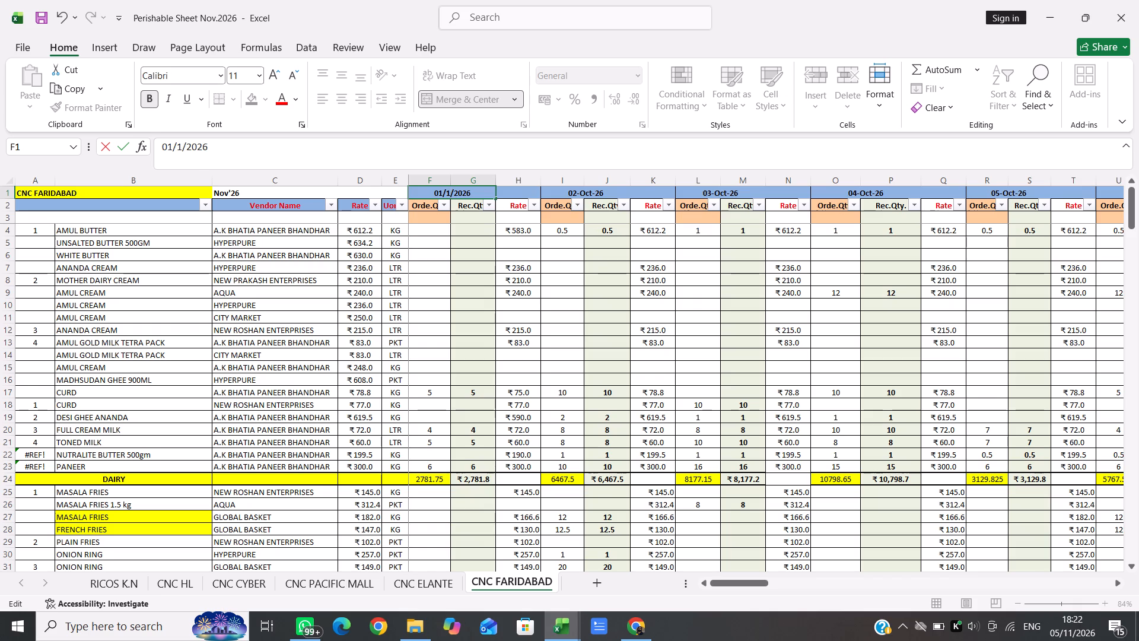
pyautogui.press('1')
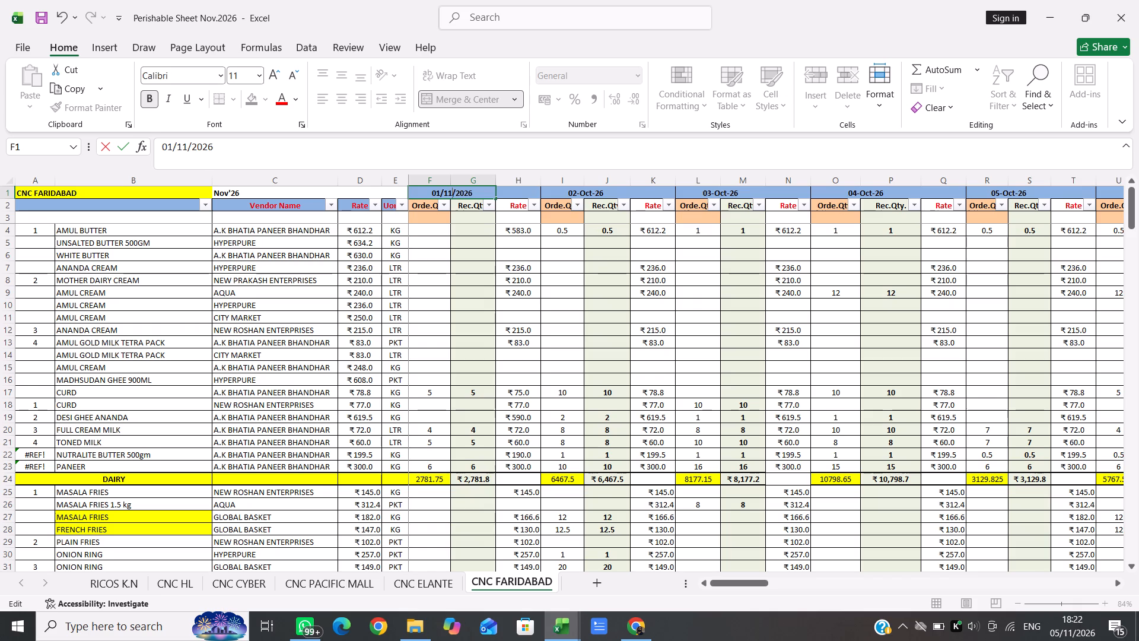
pyautogui.press('Return')
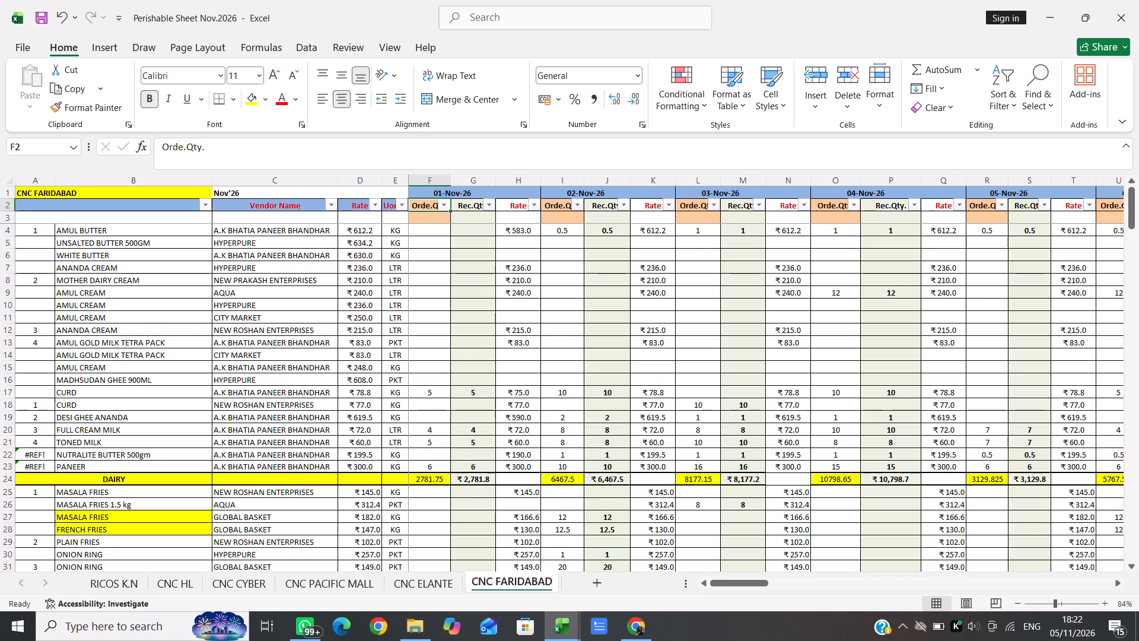
# Filter the Vendor Name column by cell color to show only rows with no fill.
pyautogui.hscroll(2, 647, 272)
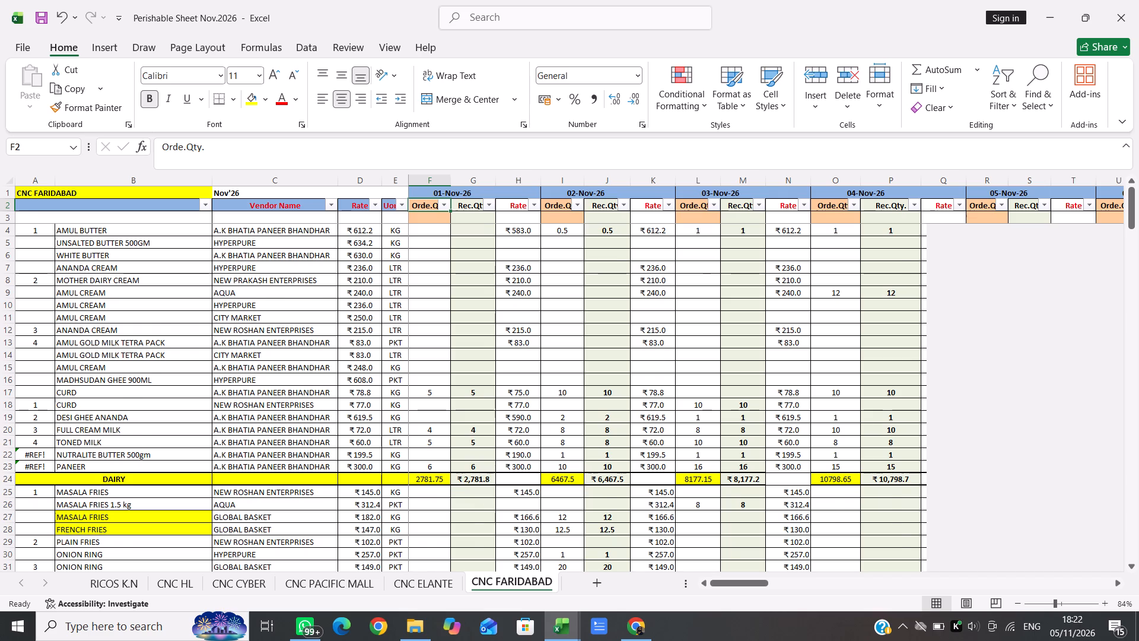
pyautogui.scroll(2, 594, 301)
pyautogui.hscroll(3, 594, 301)
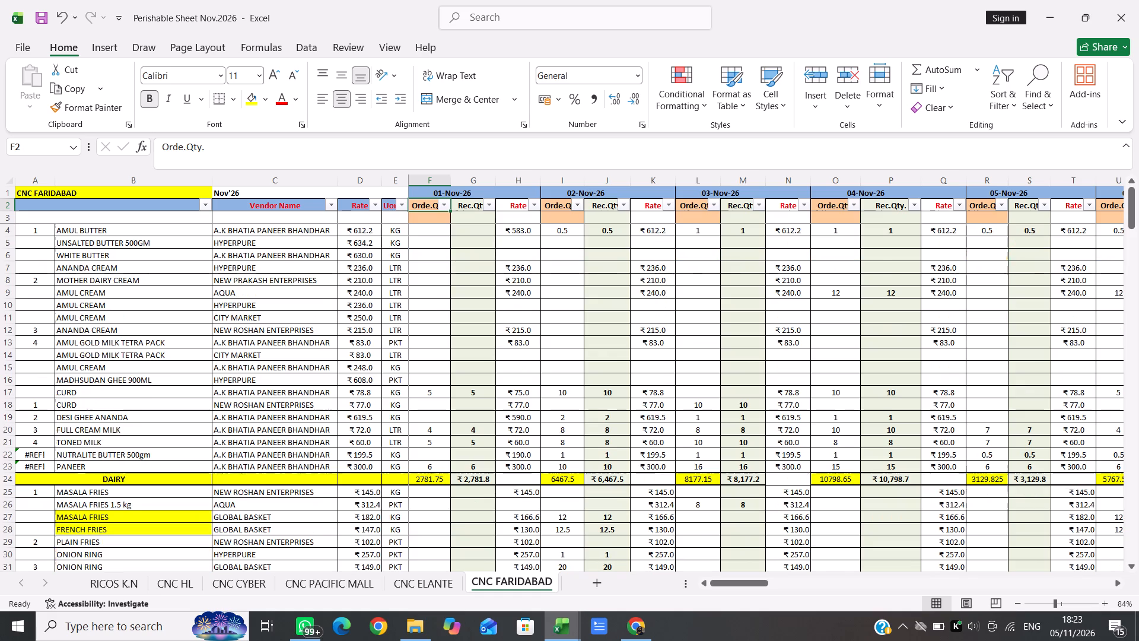
pyautogui.click(329, 204)
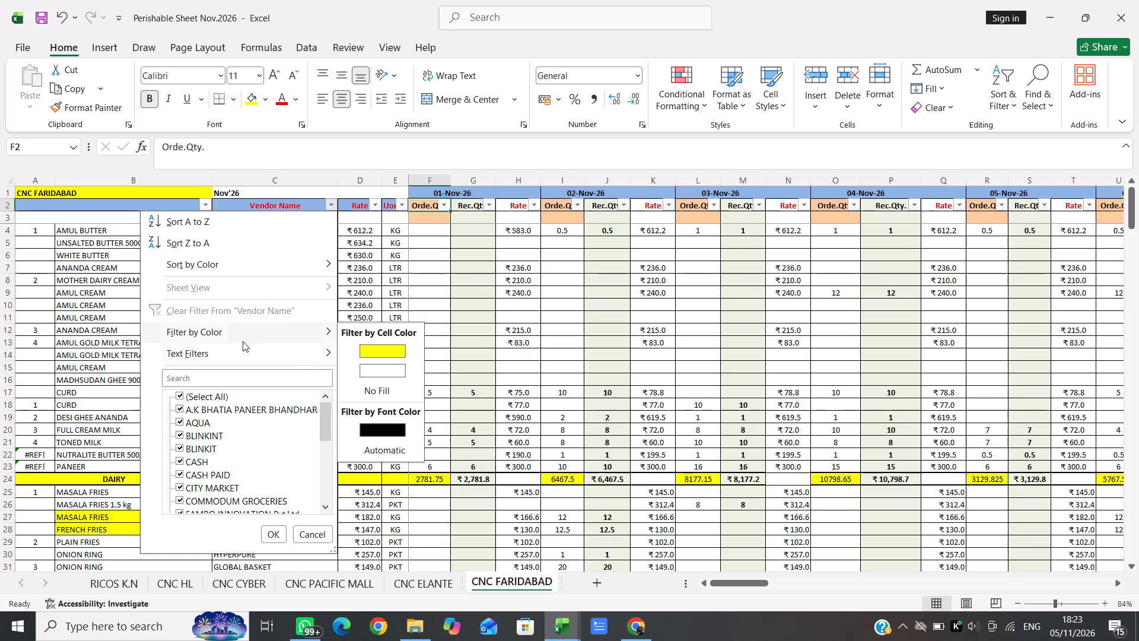
pyautogui.click(382, 389)
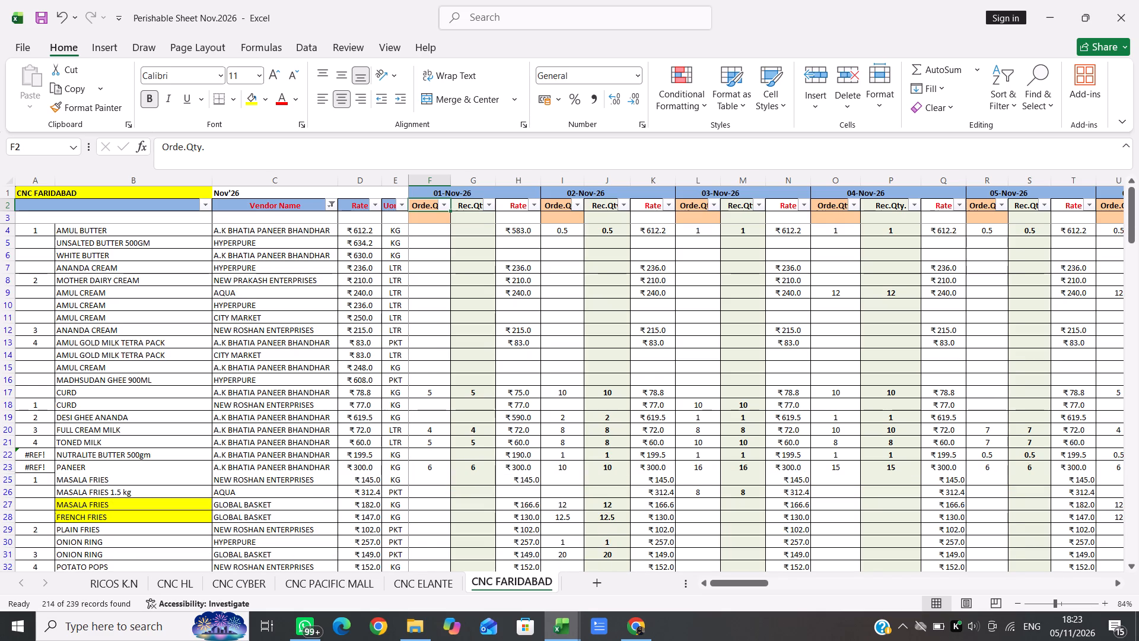
# Clear the order, received and rate entries in the filtered rows from F3 through CS240, leaving out the MTD columns.
pyautogui.hscroll(-4, 520, 388)
pyautogui.hscroll(3, 520, 388)
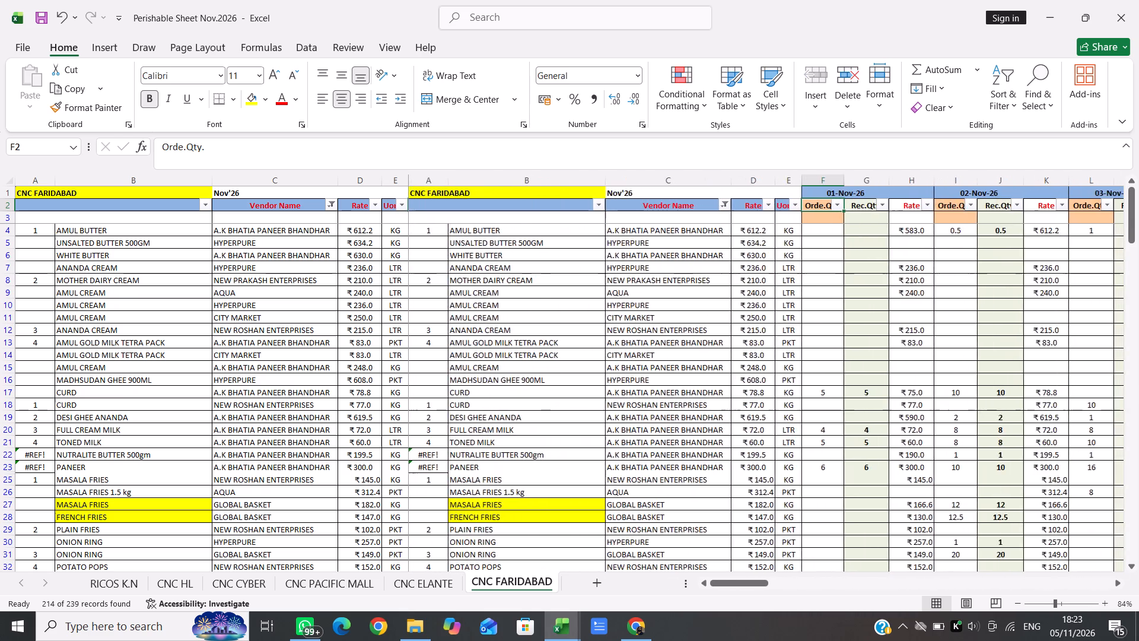
pyautogui.click(432, 220)
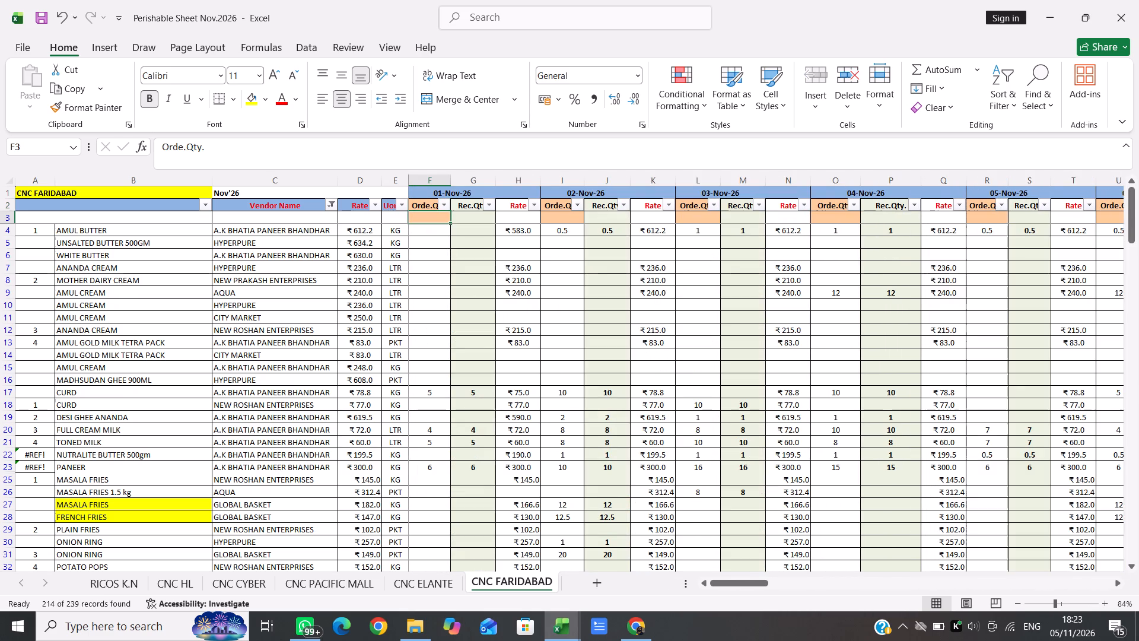
pyautogui.hotkey('shift', 'Down')
pyautogui.hotkey('shift', 'Down')
pyautogui.hotkey('shift', 'Down')
pyautogui.hotkey('shift', 'Down')
pyautogui.hotkey('shift', 'Down')
pyautogui.hotkey('shift', 'Down')
pyautogui.hotkey('shift', 'Down')
pyautogui.hotkey('shift', 'Down')
pyautogui.hotkey('shift', 'Down')
pyautogui.hotkey('shift', 'Down')
pyautogui.hotkey('shift', 'Down')
pyautogui.hotkey('shift', 'Down')
pyautogui.hotkey('shift', 'Down')
pyautogui.hotkey('shift', 'Down')
pyautogui.hotkey('shift', 'Down')
pyautogui.hotkey('shift', 'Down')
pyautogui.hotkey('shift', 'Down')
pyautogui.hotkey('shift', 'Down')
pyautogui.hotkey('shift', 'Down')
pyautogui.hotkey('shift', 'Down')
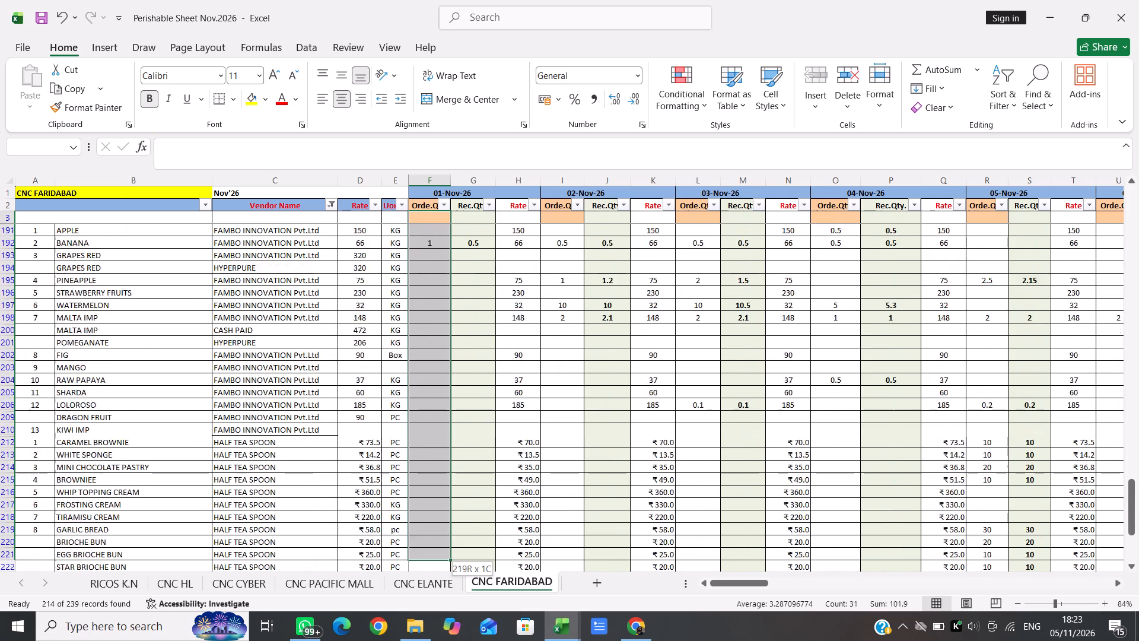
pyautogui.hotkey('shift', 'Up')
pyautogui.hotkey('shift', 'Up')
pyautogui.hotkey('shift', 'Up')
pyautogui.hotkey('shift', 'Up')
pyautogui.hotkey('shift', 'Up')
pyautogui.hotkey('shift', 'Up')
pyautogui.hotkey('shift', 'Up')
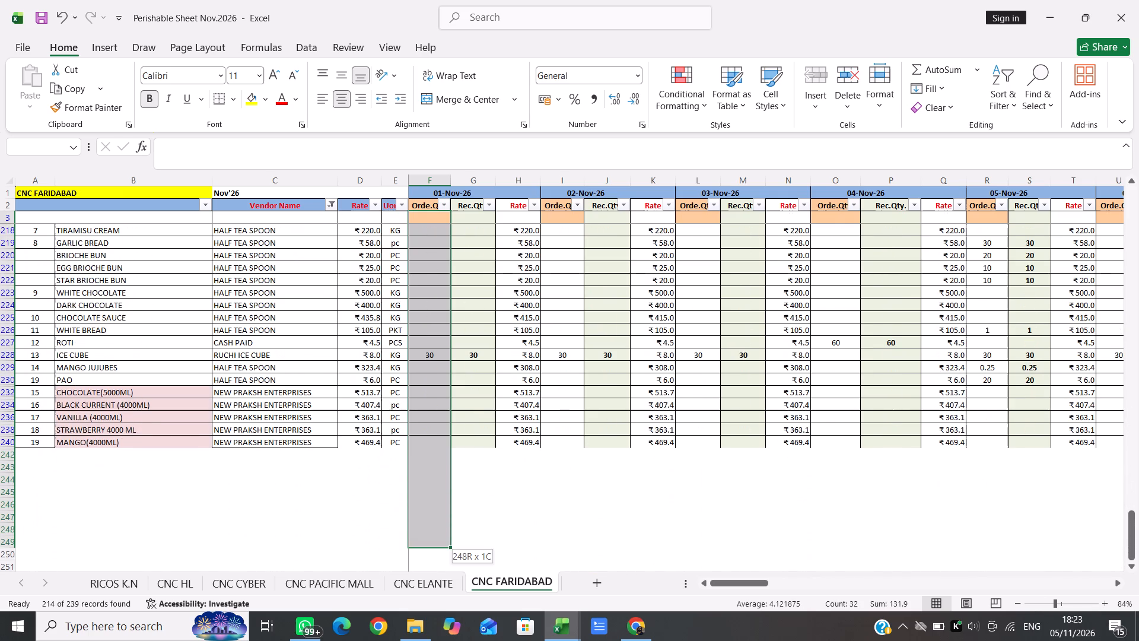
pyautogui.hotkey('shift', 'Up')
pyautogui.hotkey('shift', 'Up')
pyautogui.hotkey('shift', 'Right')
pyautogui.hotkey('shift', 'Right')
pyautogui.hotkey('shift', 'Right')
pyautogui.hotkey('shift', 'Right')
pyautogui.hotkey('shift', 'Right')
pyautogui.hotkey('shift', 'Right')
pyautogui.hotkey('shift', 'Right')
pyautogui.hotkey('shift', 'Right')
pyautogui.hotkey('shift', 'Right')
pyautogui.hotkey('shift', 'Right')
pyautogui.hotkey('shift', 'Right')
pyautogui.hotkey('shift', 'Right')
pyautogui.hotkey('shift', 'Right')
pyautogui.hotkey('shift', 'Right')
pyautogui.hotkey('shift', 'Right')
pyautogui.hotkey('shift', 'Right')
pyautogui.hotkey('shift', 'Right')
pyautogui.hotkey('shift', 'Right')
pyautogui.hotkey('shift', 'Right')
pyautogui.hotkey('shift', 'Right')
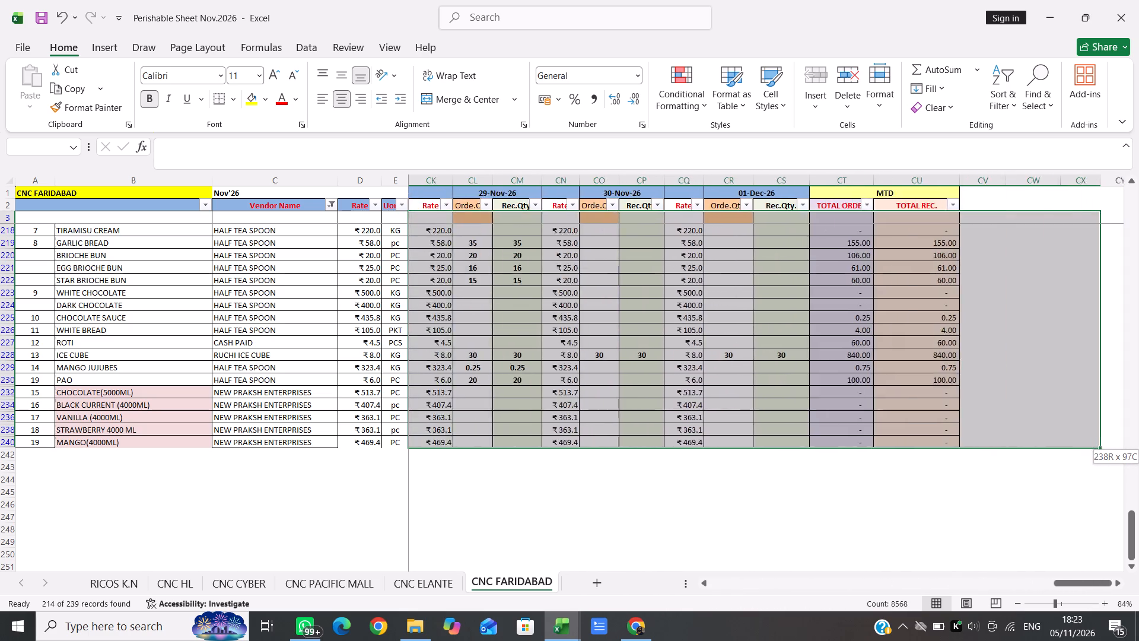
pyautogui.hotkey('shift', 'Left')
pyautogui.hotkey('shift', 'Left')
pyautogui.hotkey('shift', 'Left')
pyautogui.hotkey('shift', 'Left')
pyautogui.hotkey('shift', 'Left')
pyautogui.hotkey('shift', 'Left')
pyautogui.hotkey('shift', 'Left')
pyautogui.hotkey('shift', 'Left')
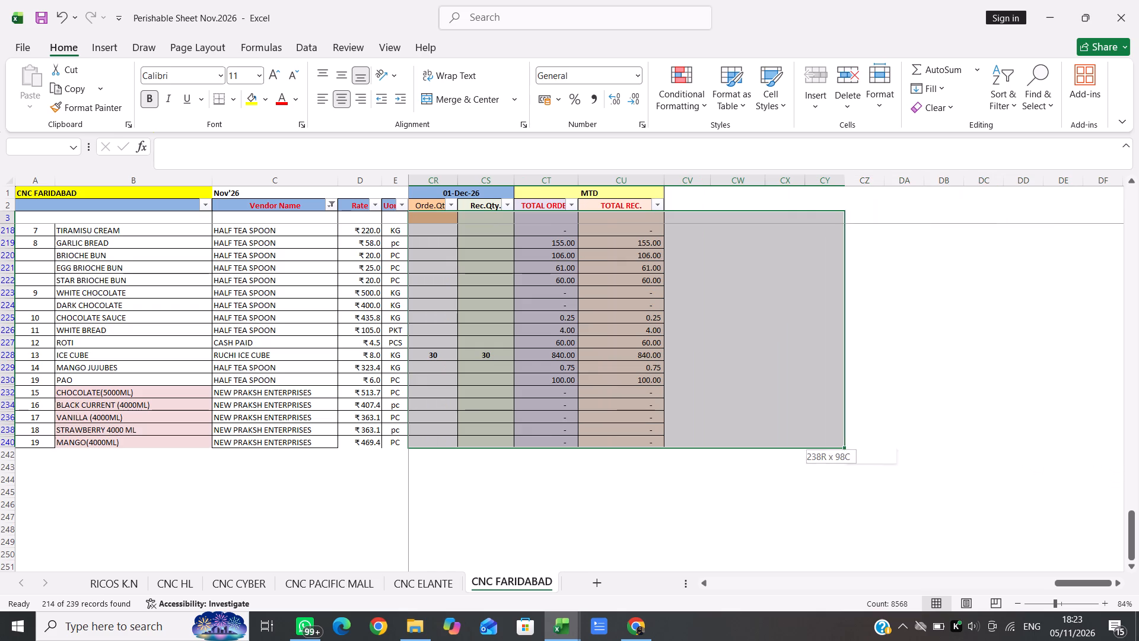
pyautogui.hotkey('shift', 'Left')
pyautogui.hotkey('shift', 'Left')
pyautogui.hotkey('shift', 'Left')
pyautogui.hotkey('shift', 'Left')
pyautogui.hotkey('shift', 'Left')
pyautogui.hotkey('shift', 'Left')
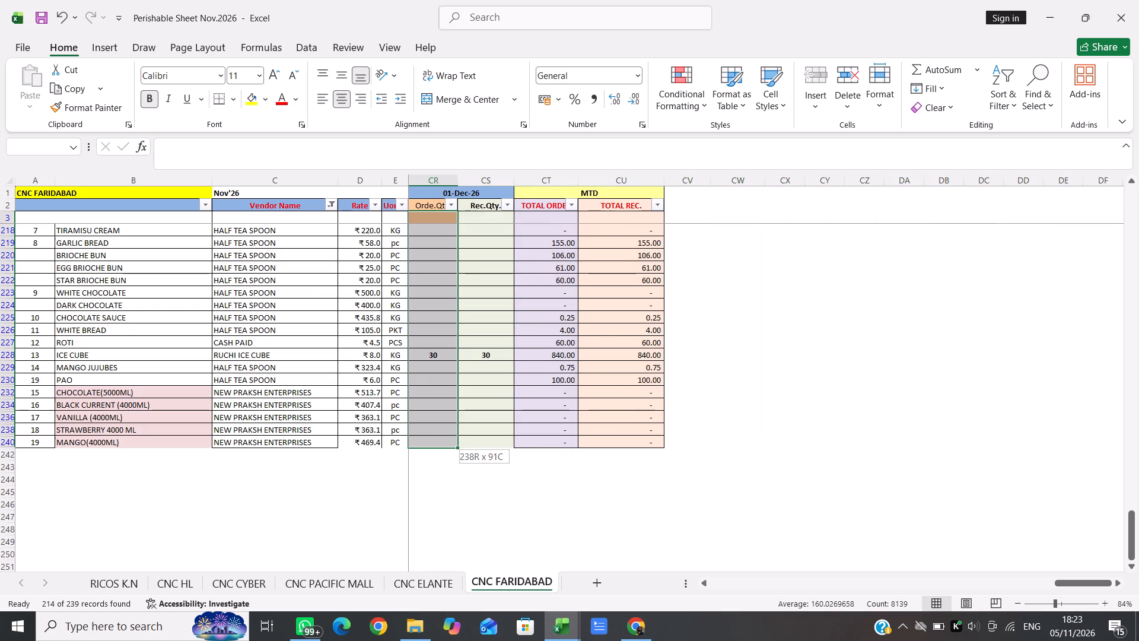
pyautogui.hotkey('shift', 'Right')
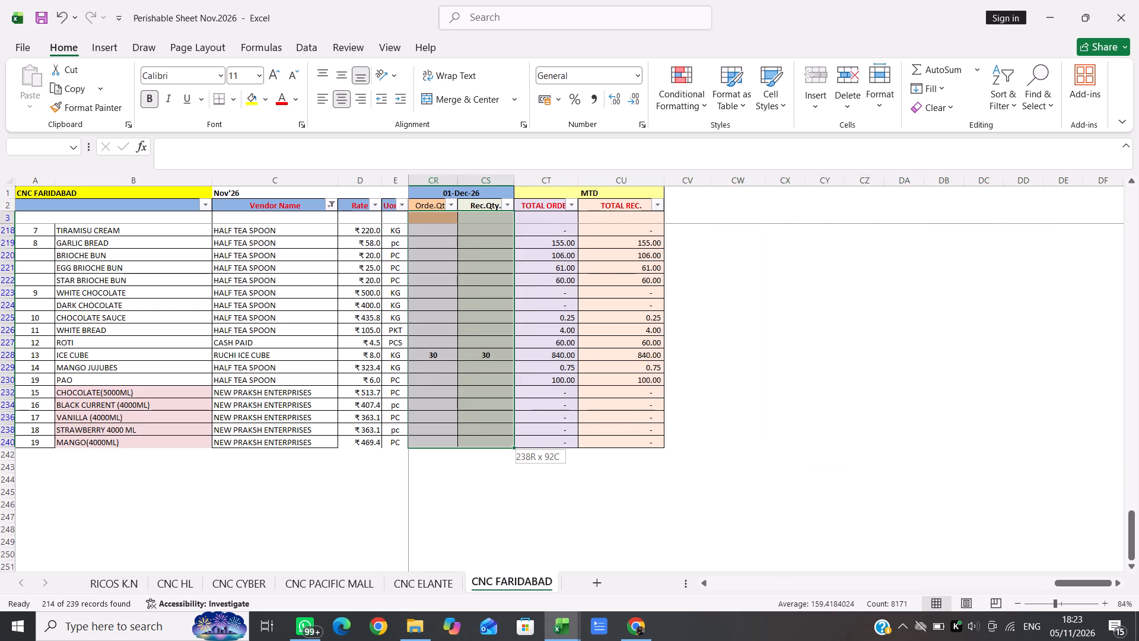
pyautogui.press('Delete')
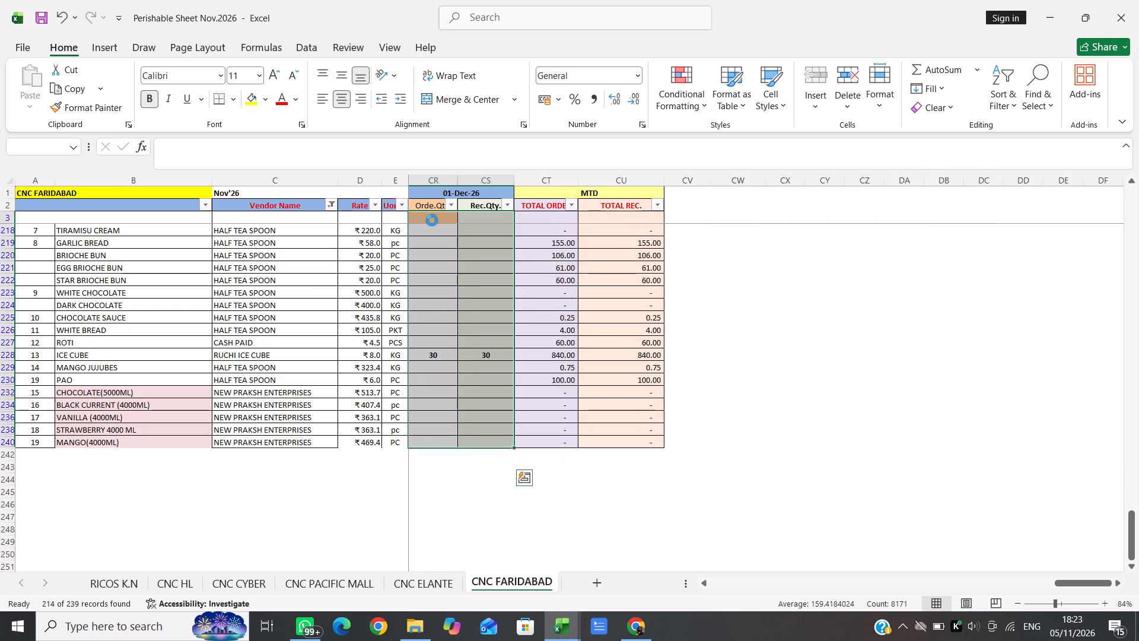
# Examine the daily columns and MTD totals of the filtered rows for any leftover entries.
pyautogui.scroll(3, 472, 285)
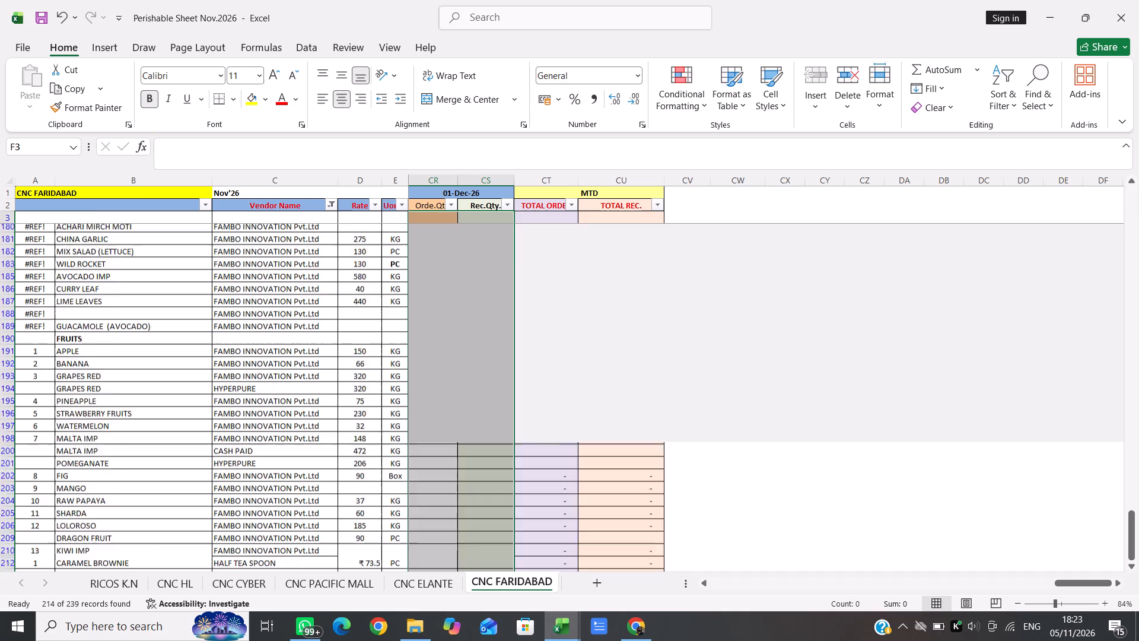
pyautogui.scroll(5, 472, 285)
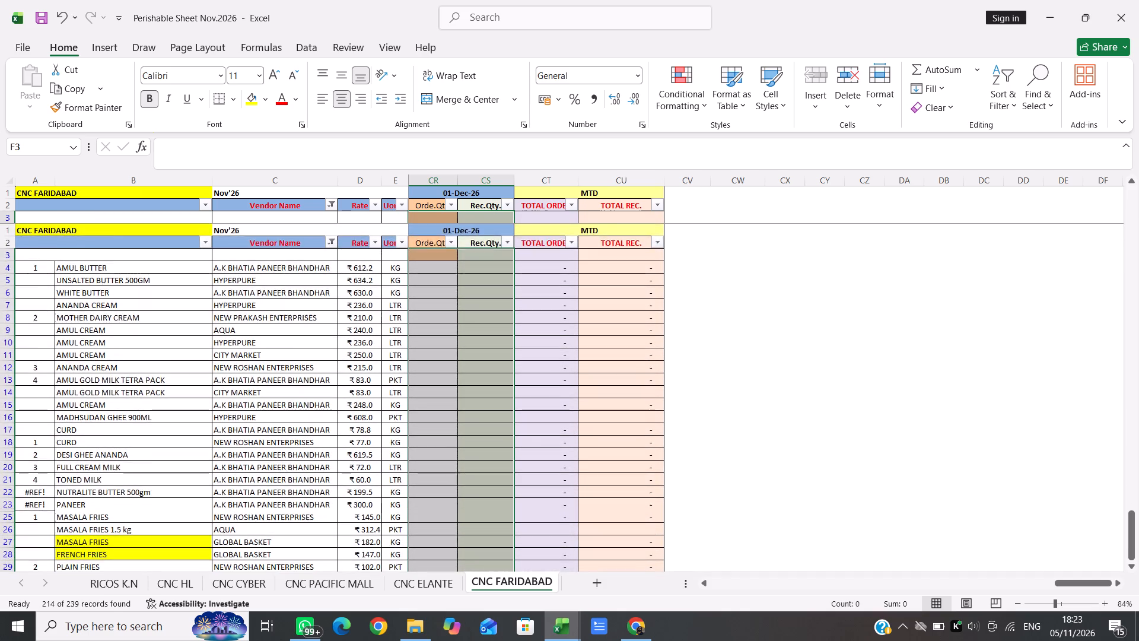
pyautogui.hscroll(6, 455, 411)
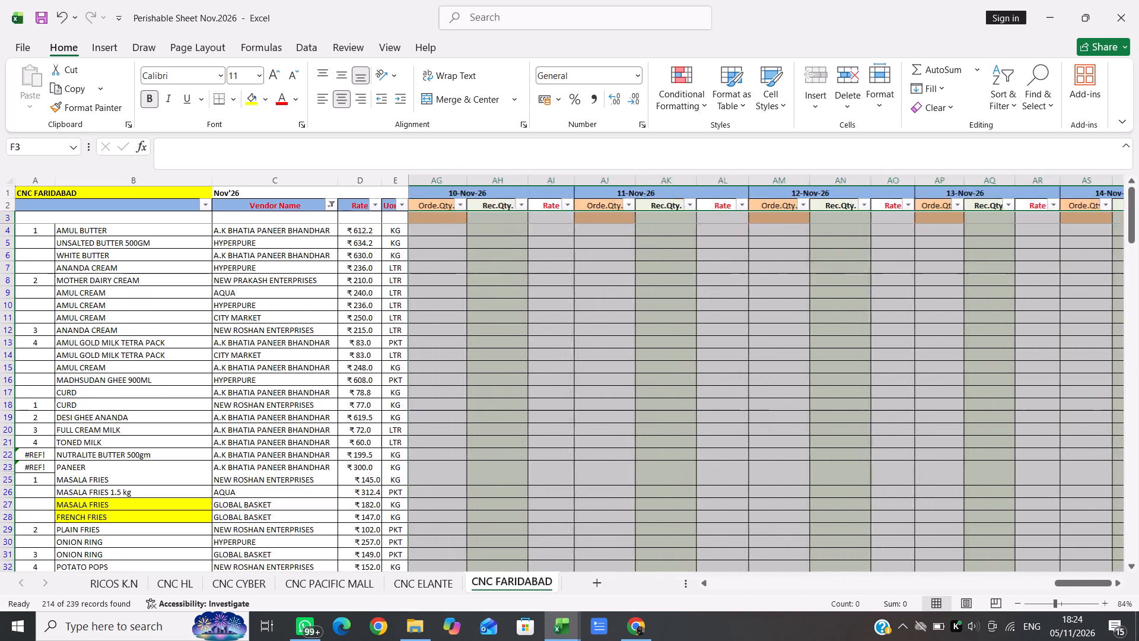
pyautogui.hscroll(4, 455, 411)
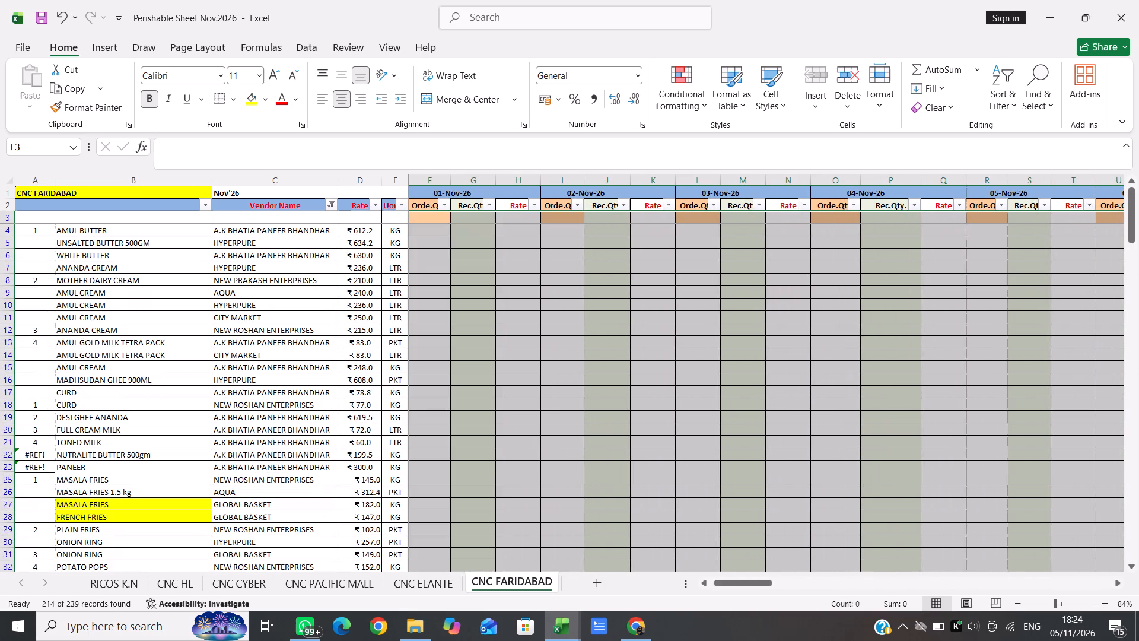
pyautogui.click(498, 354)
pyautogui.scroll(-1, 658, 451)
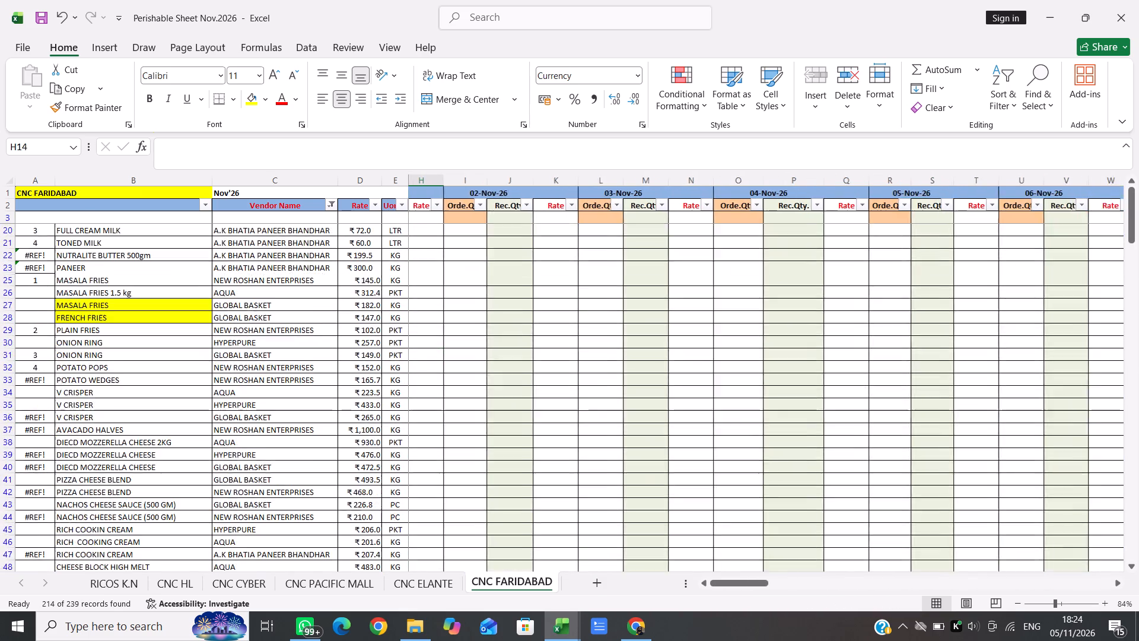
pyautogui.hscroll(-20, 658, 451)
pyautogui.hscroll(-1, 658, 451)
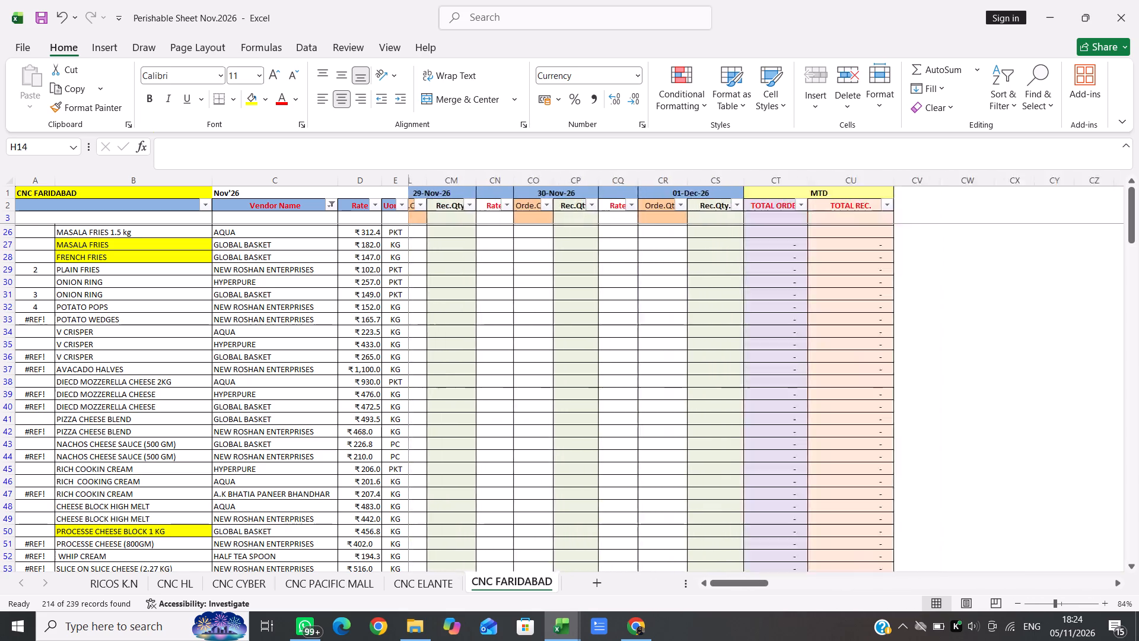
pyautogui.hscroll(-2, 658, 451)
pyautogui.hscroll(7, 658, 451)
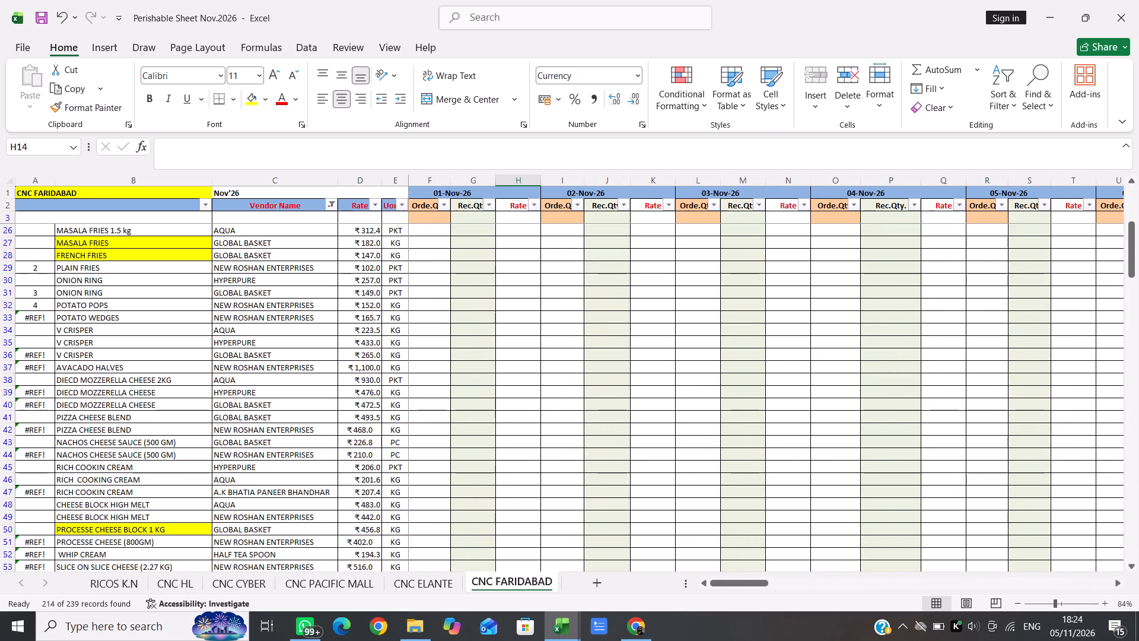
# Change the Vendor Name filter to show only rows with yellow cell fill.
pyautogui.click(330, 207)
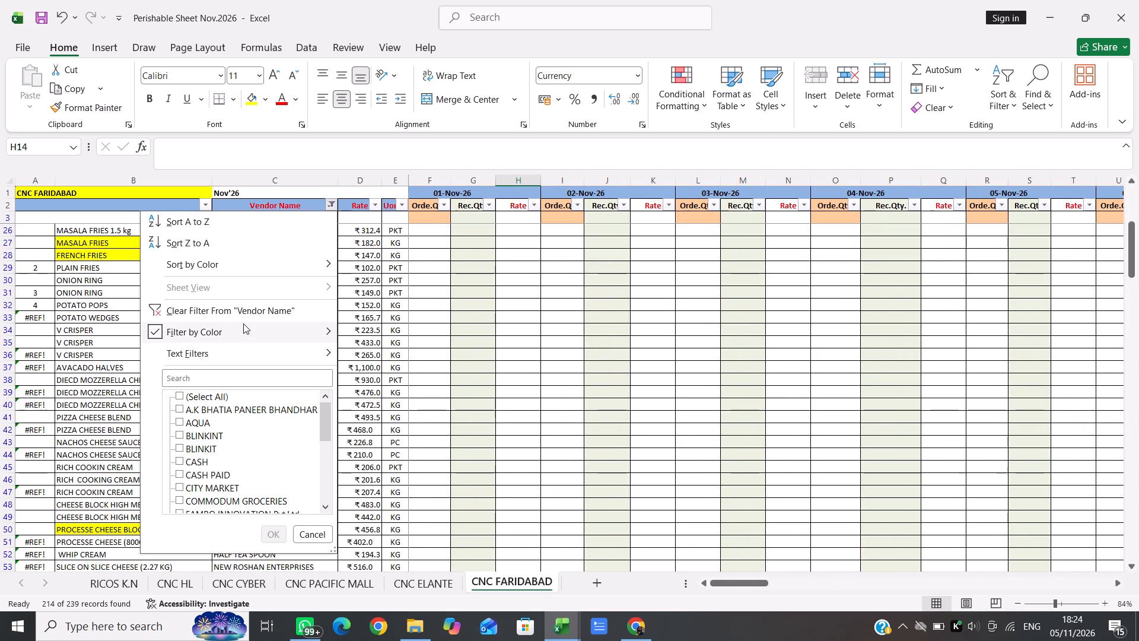
pyautogui.click(378, 350)
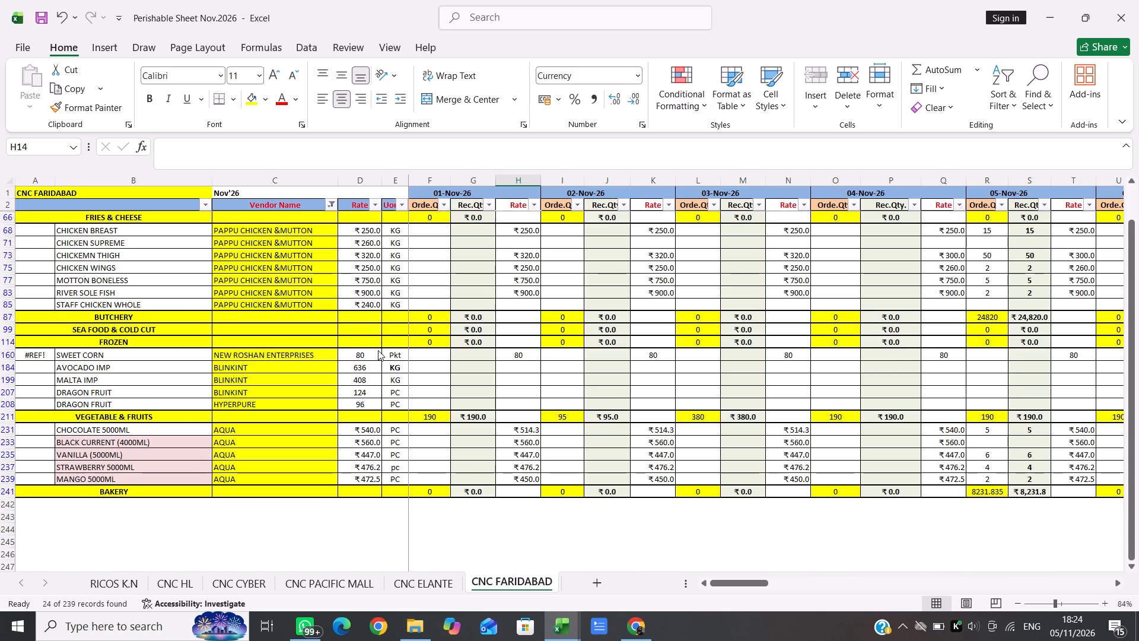
# Select the 01-Nov-26 rate cells of the PAPPU CHICKEN &MUTTON items, from CHICKEN BREAST down to RIVER SOLE FISH.
pyautogui.hscroll(-3, 587, 383)
pyautogui.scroll(3, 587, 383)
pyautogui.hscroll(2, 587, 383)
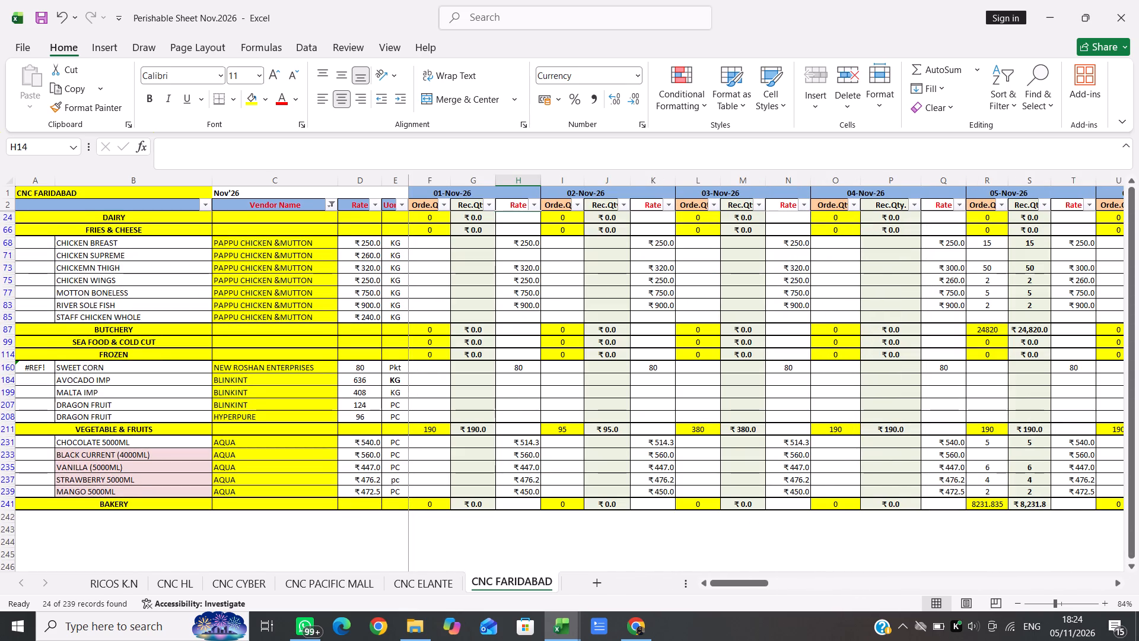
pyautogui.click(520, 241)
pyautogui.hotkey('shift', 'Down')
pyautogui.hotkey('shift', 'Down')
pyautogui.hotkey('shift', 'Down')
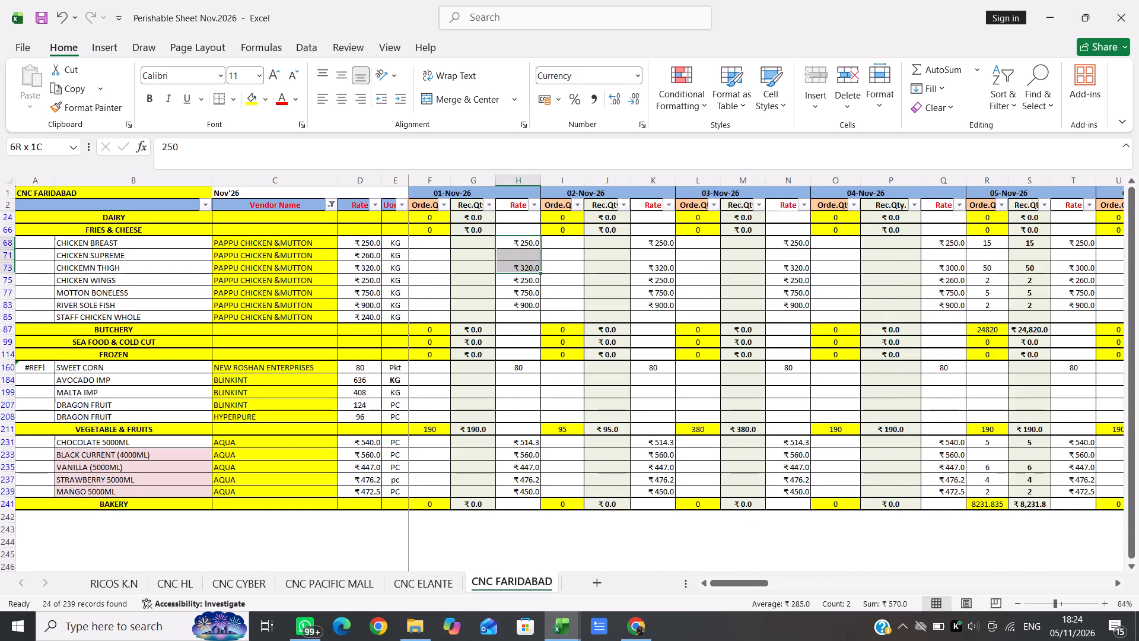
pyautogui.hotkey('shift', 'Down')
pyautogui.hotkey('shift', 'Down')
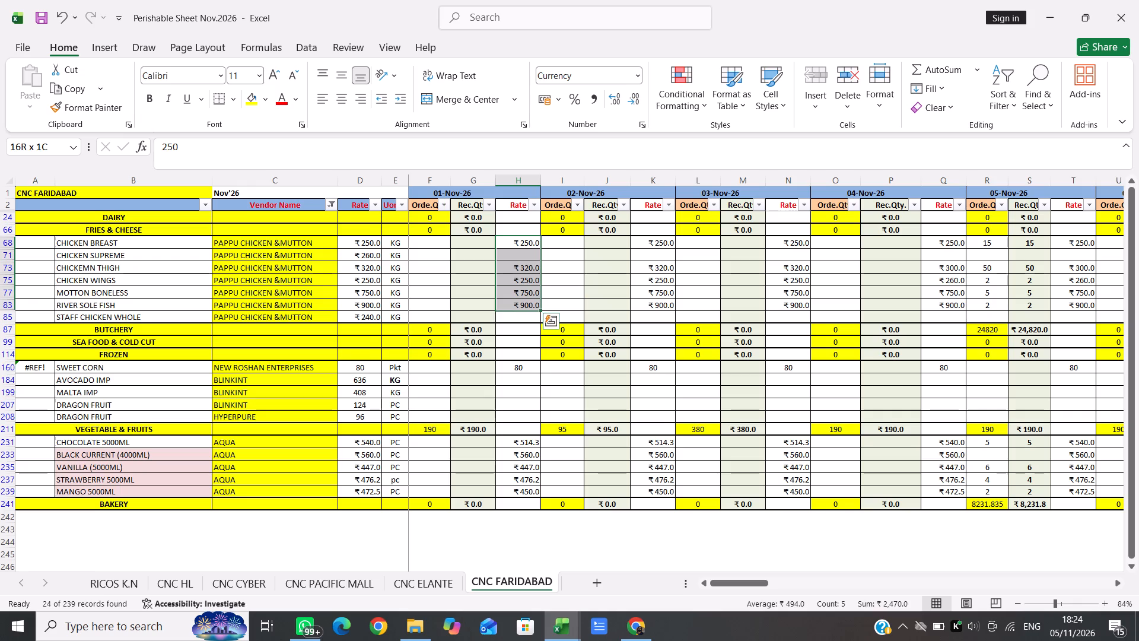
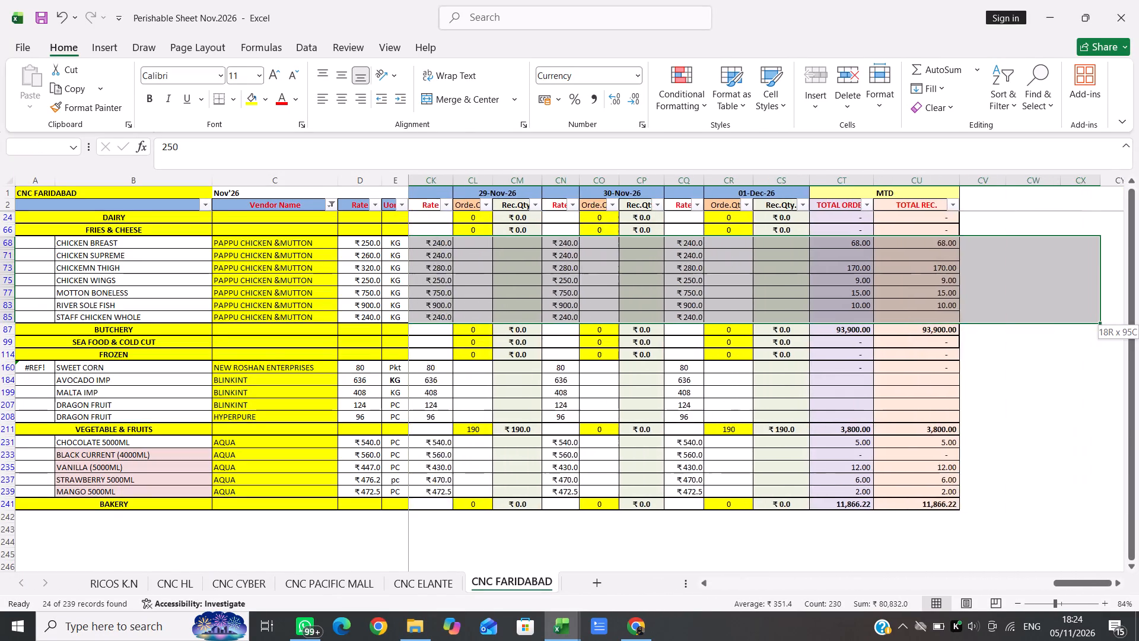
# Clear the daily entries of the PAPPU CHICKEN &MUTTON items from the 01-Nov-26 rate through the 01-Dec-26 received quantity, leaving out the MTD columns.
pyautogui.hotkey('shift', 'Left')
pyautogui.hotkey('shift', 'Left')
pyautogui.hotkey('shift', 'Left')
pyautogui.hotkey('shift', 'Left')
pyautogui.hotkey('shift', 'Left')
pyautogui.hotkey('shift', 'Left')
pyautogui.hotkey('shift', 'Left')
pyautogui.hotkey('shift', 'Left')
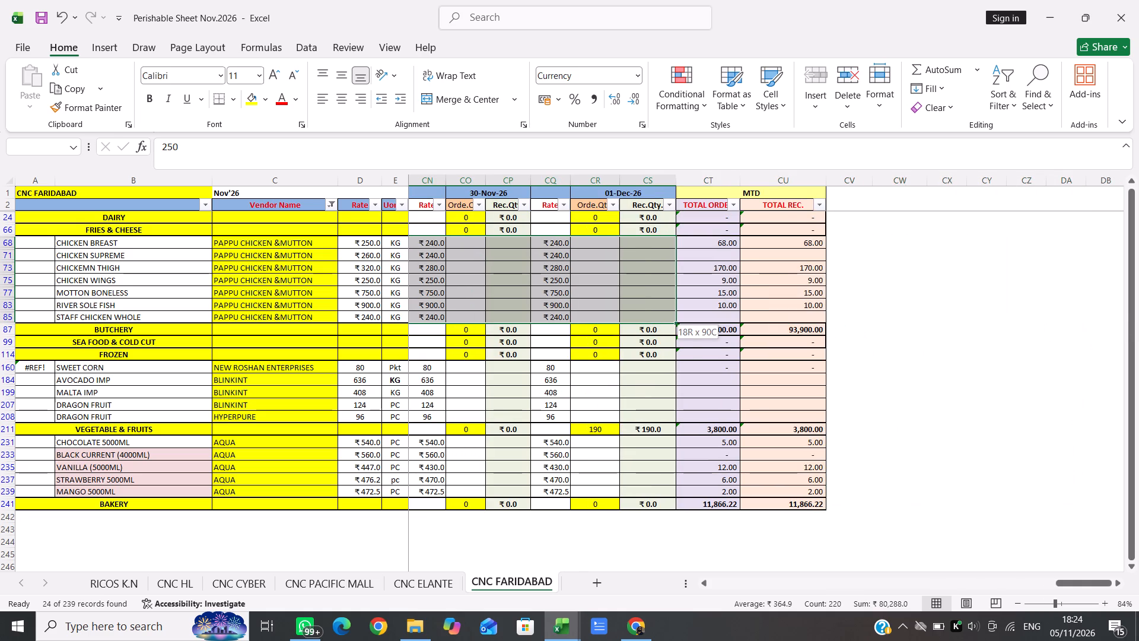
pyautogui.press('Delete')
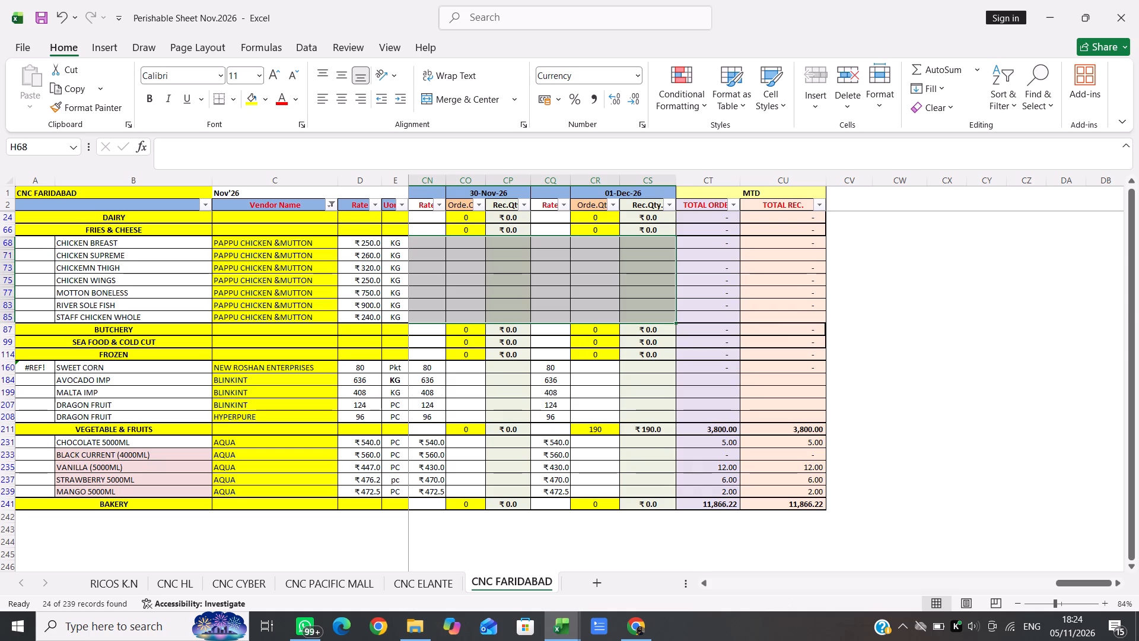
pyautogui.click(613, 268)
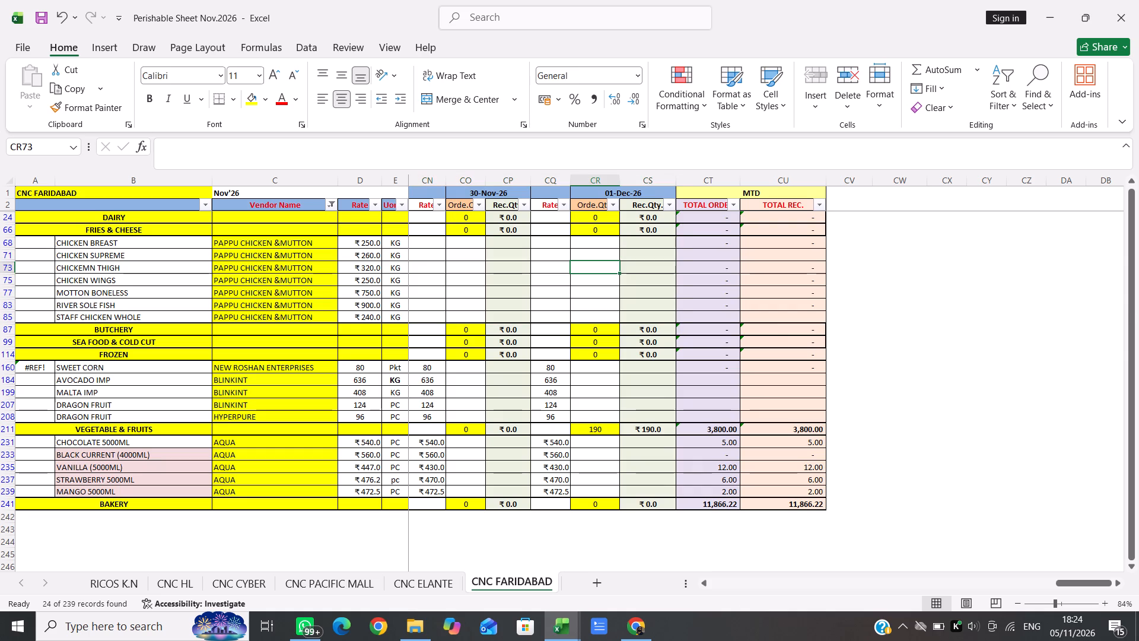
# Clear the daily order, received and rate entries from SWEET CORN down to the HYPERPURE DRAGON FRUIT, F160 through CS208, leaving out the MTD columns.
pyautogui.scroll(-1, 613, 268)
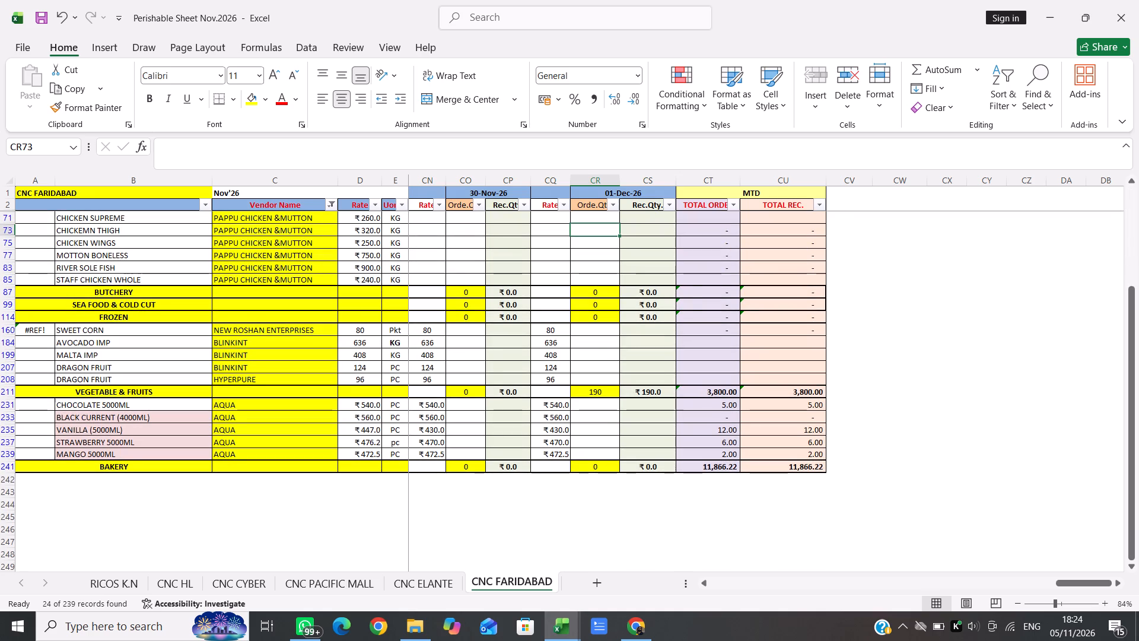
pyautogui.hscroll(8, 565, 360)
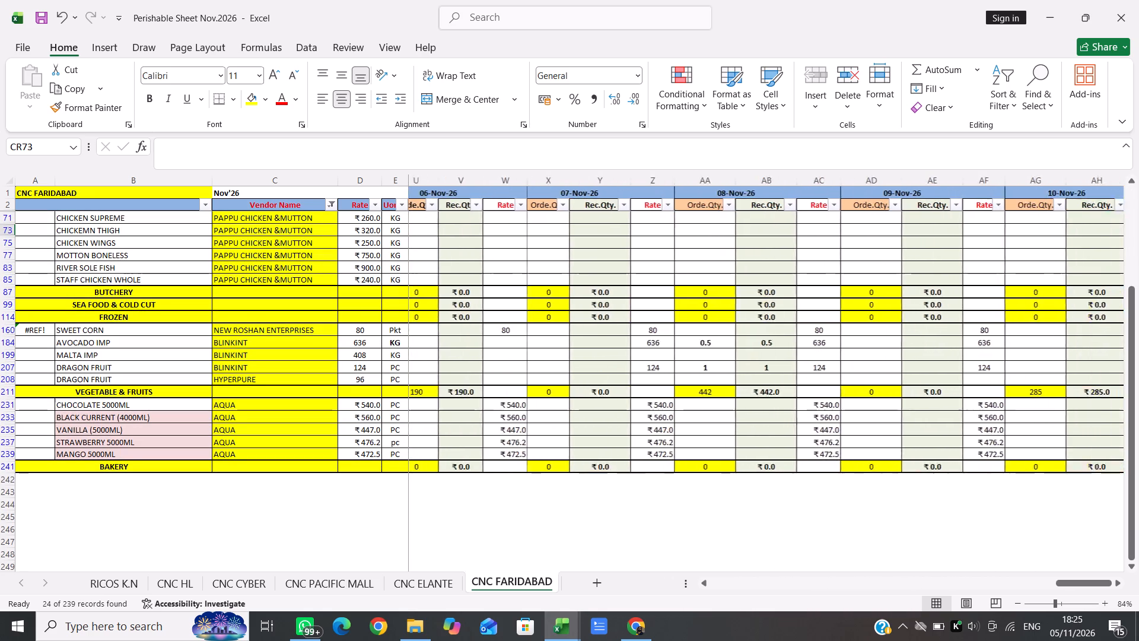
pyautogui.hscroll(2, 565, 360)
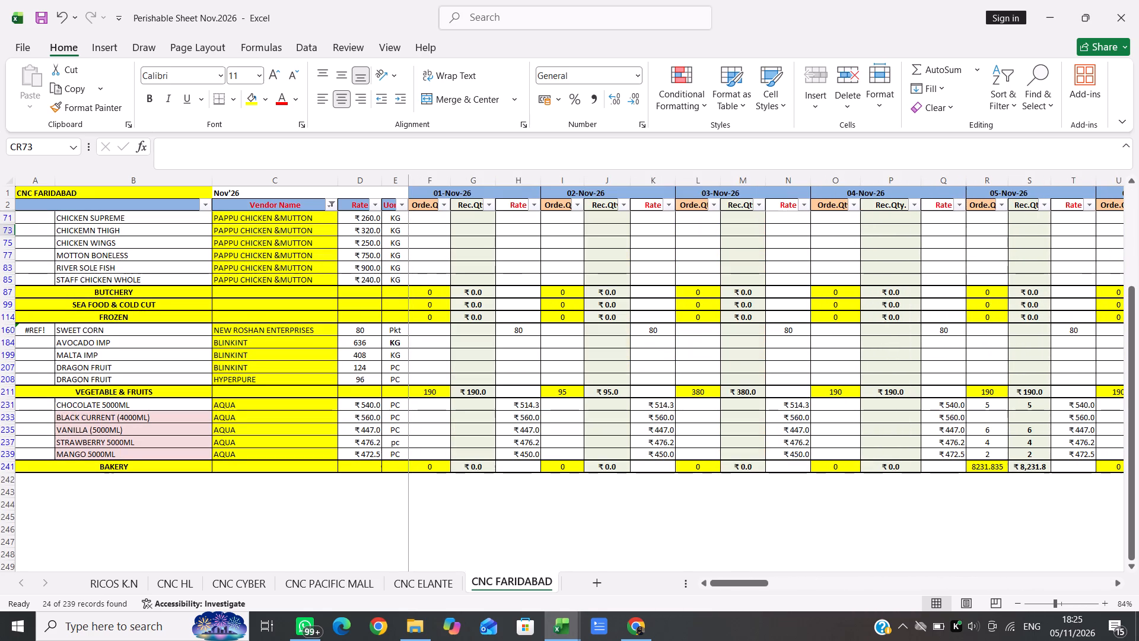
pyautogui.click(427, 333)
pyautogui.hotkey('shift', 'Down')
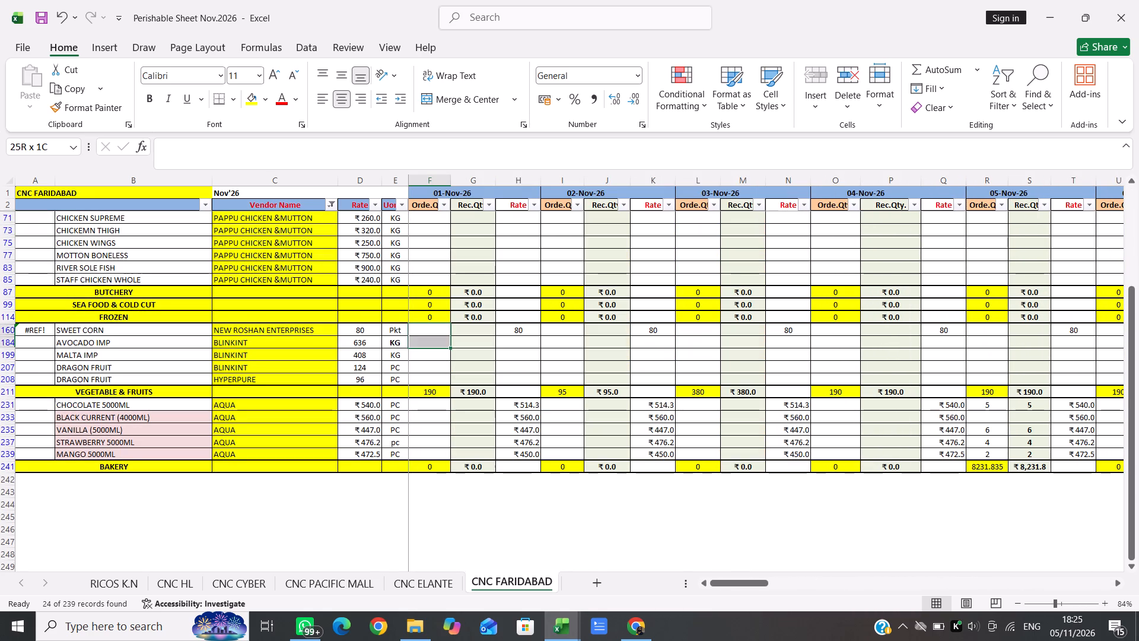
pyautogui.hotkey('shift', 'Down')
pyautogui.hotkey('shift', 'Down')
pyautogui.hotkey('shift', 'Down')
pyautogui.hotkey('shift', 'Right')
pyautogui.hotkey('shift', 'Right')
pyautogui.hotkey('shift', 'Right')
pyautogui.hotkey('shift', 'Right')
pyautogui.hotkey('shift', 'Right')
pyautogui.hotkey('shift', 'Right')
pyautogui.hotkey('shift', 'Right')
pyautogui.hotkey('shift', 'Right')
pyautogui.hotkey('shift', 'Right')
pyautogui.hotkey('shift', 'Right')
pyautogui.hotkey('shift', 'Right')
pyautogui.hotkey('shift', 'Right')
pyautogui.hotkey('shift', 'Right')
pyautogui.hotkey('shift', 'Right')
pyautogui.hotkey('shift', 'Right')
pyautogui.hotkey('shift', 'Right')
pyautogui.hotkey('shift', 'Right')
pyautogui.hotkey('shift', 'Right')
pyautogui.hotkey('shift', 'Right')
pyautogui.hotkey('shift', 'Right')
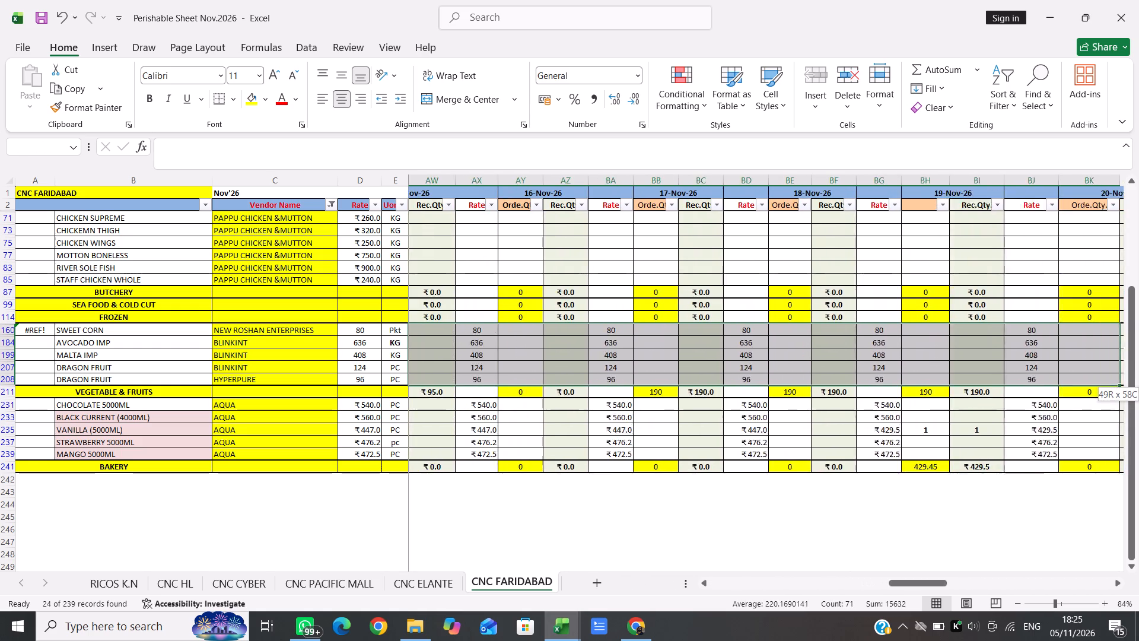
pyautogui.hotkey('shift', 'Right')
pyautogui.hotkey('shift', 'Right')
pyautogui.hotkey('shift', 'Right')
pyautogui.hotkey('shift', 'Right')
pyautogui.hotkey('shift', 'Right')
pyautogui.hotkey('shift', 'Right')
pyautogui.hotkey('shift', 'Right')
pyautogui.hotkey('shift', 'Right')
pyautogui.hotkey('shift', 'Right')
pyautogui.hotkey('shift', 'Right')
pyautogui.hotkey('shift', 'Right')
pyautogui.hotkey('shift', 'Right')
pyautogui.hotkey('shift', 'Right')
pyautogui.hotkey('shift', 'Right')
pyautogui.hotkey('shift', 'Right')
pyautogui.hotkey('shift', 'Right')
pyautogui.hotkey('shift', 'Right')
pyautogui.hotkey('shift', 'Right')
pyautogui.hotkey('shift', 'Right')
pyautogui.hotkey('shift', 'Right')
pyautogui.hotkey('shift', 'Right')
pyautogui.hotkey('shift', 'Right')
pyautogui.hotkey('shift', 'Right')
pyautogui.hotkey('shift', 'Right')
pyautogui.hotkey('shift', 'Right')
pyautogui.hotkey('shift', 'Right')
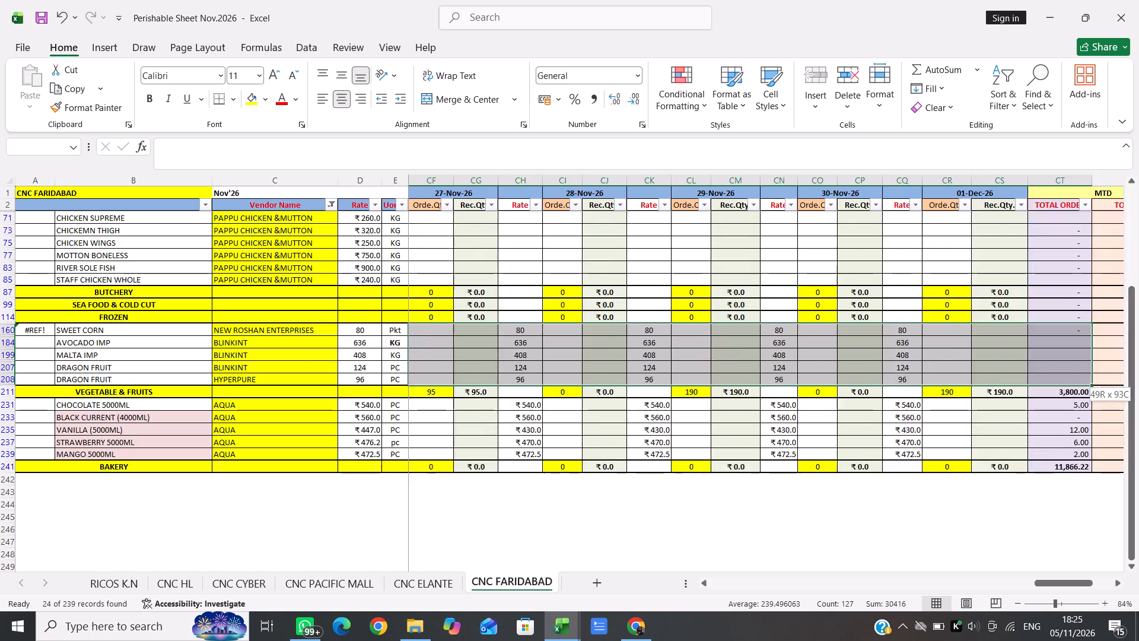
pyautogui.hotkey('shift', 'Left')
pyautogui.hotkey('shift', 'Left')
pyautogui.hotkey('shift', 'Left')
pyautogui.hotkey('shift', 'Left')
pyautogui.hotkey('shift', 'Left')
pyautogui.hotkey('shift', 'Left')
pyautogui.hotkey('shift', 'Left')
pyautogui.hotkey('shift', 'Left')
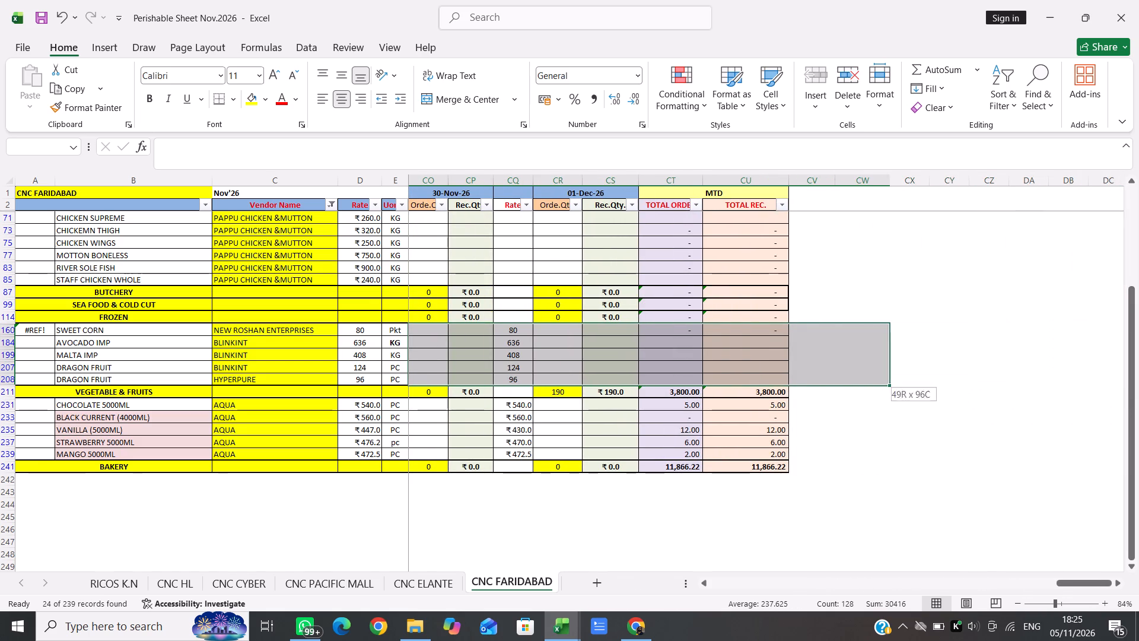
pyautogui.hotkey('shift', 'Left')
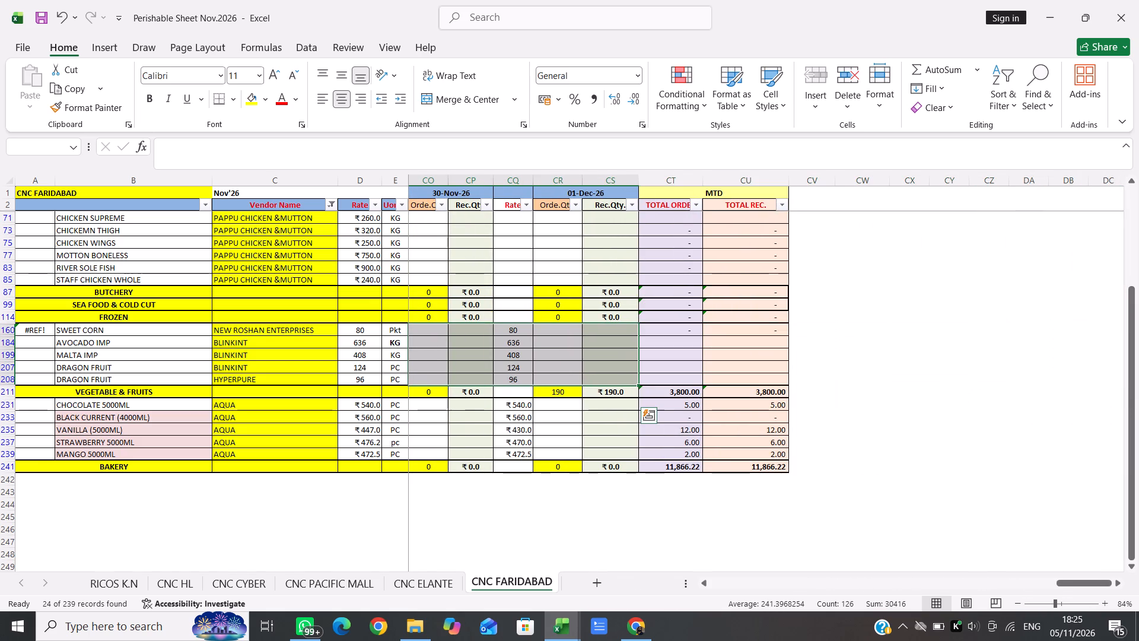
pyautogui.press('Delete')
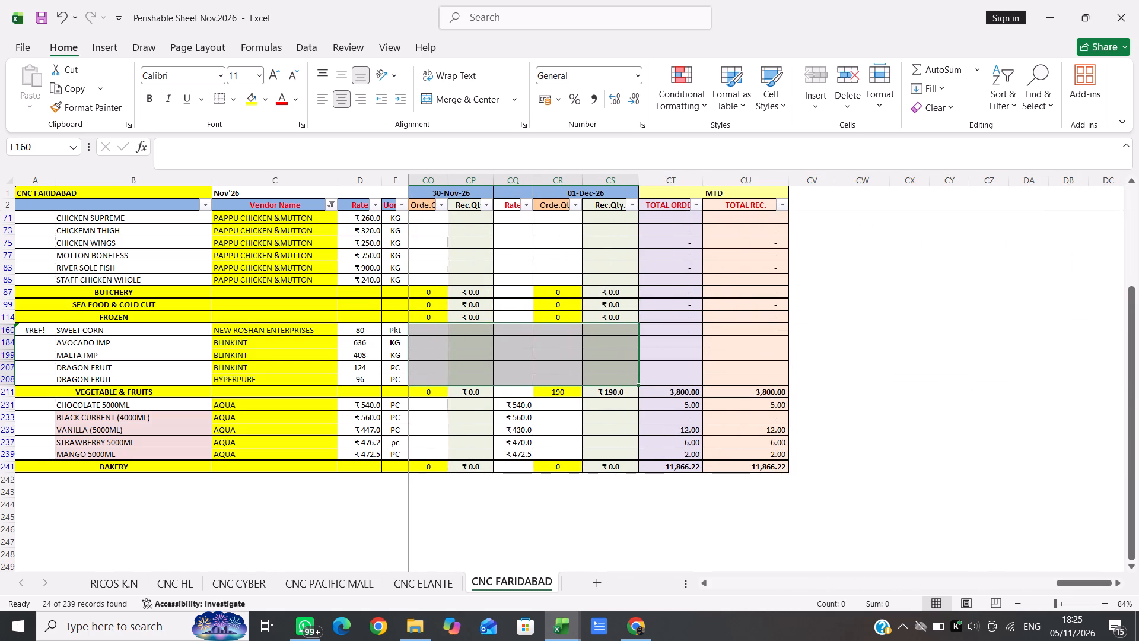
# Clear the daily order, received and rate entries of the AQUA items from CHOCOLATE 5000ML to MANGO 5000ML, columns F through CS.
pyautogui.scroll(-1, 525, 358)
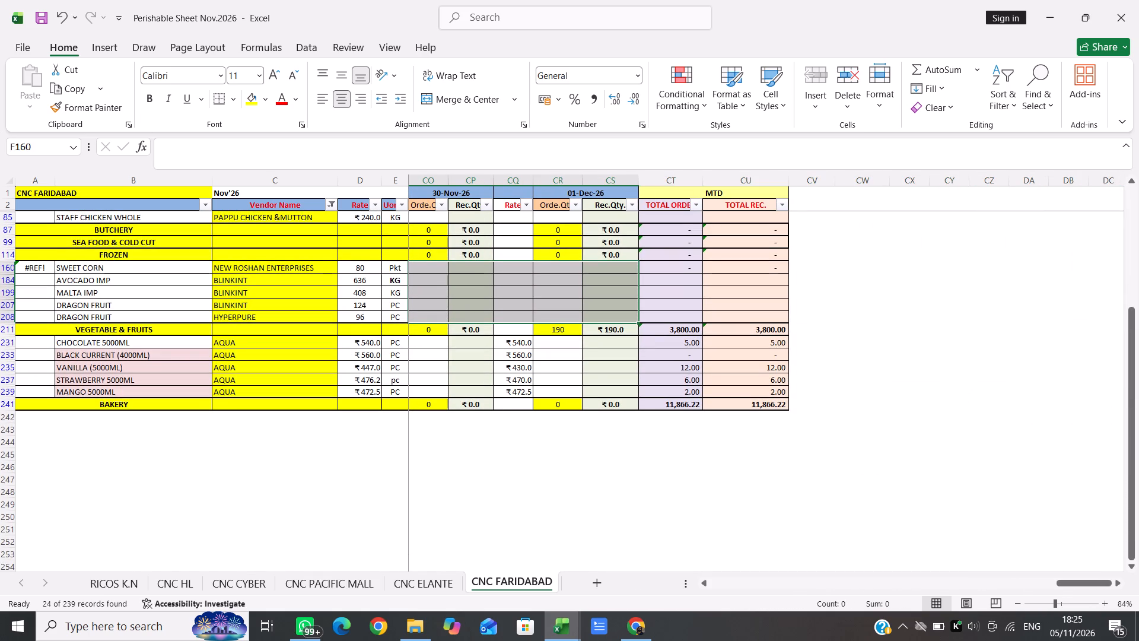
pyautogui.click(612, 345)
pyautogui.hotkey('shift', 'Down')
pyautogui.hotkey('shift', 'Down')
pyautogui.hotkey('shift', 'Down')
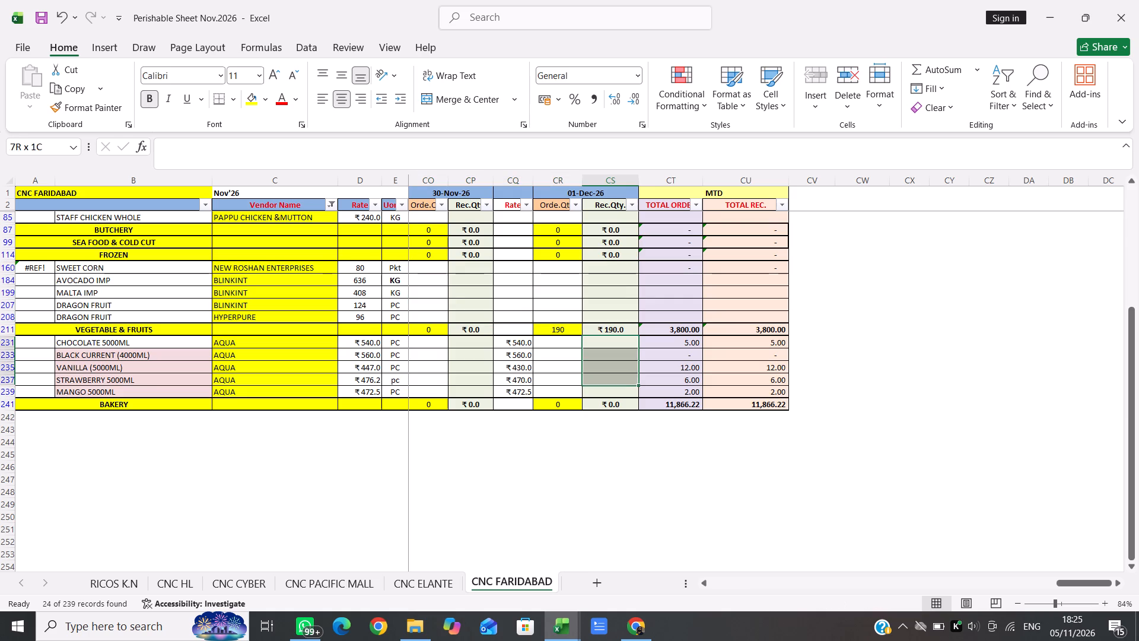
pyautogui.hotkey('shift', 'Down')
pyautogui.hotkey('shift', 'Down')
pyautogui.hotkey('shift', 'Up')
pyautogui.hotkey('shift', 'Left')
pyautogui.hotkey('shift', 'Left')
pyautogui.hotkey('shift', 'Left')
pyautogui.hotkey('shift', 'Left')
pyautogui.hotkey('shift', 'Left')
pyautogui.hotkey('shift', 'Left')
pyautogui.hotkey('shift', 'Left')
pyautogui.hotkey('shift', 'Left')
pyautogui.hotkey('shift', 'Left')
pyautogui.hotkey('shift', 'Left')
pyautogui.hotkey('shift', 'Left')
pyautogui.hotkey('shift', 'Left')
pyautogui.hotkey('shift', 'Left')
pyautogui.hotkey('shift', 'Left')
pyautogui.hotkey('shift', 'Left')
pyautogui.hotkey('shift', 'Left')
pyautogui.hotkey('shift', 'Left')
pyautogui.hotkey('shift', 'Left')
pyautogui.hotkey('shift', 'Left')
pyautogui.hotkey('shift', 'Left')
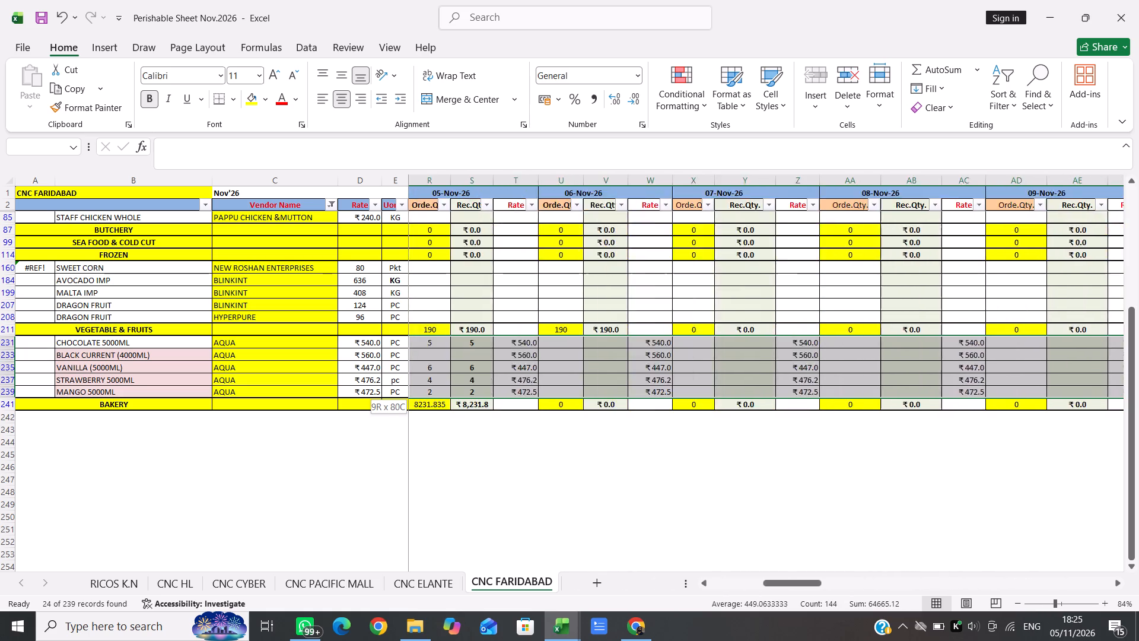
pyautogui.hotkey('shift', 'Right')
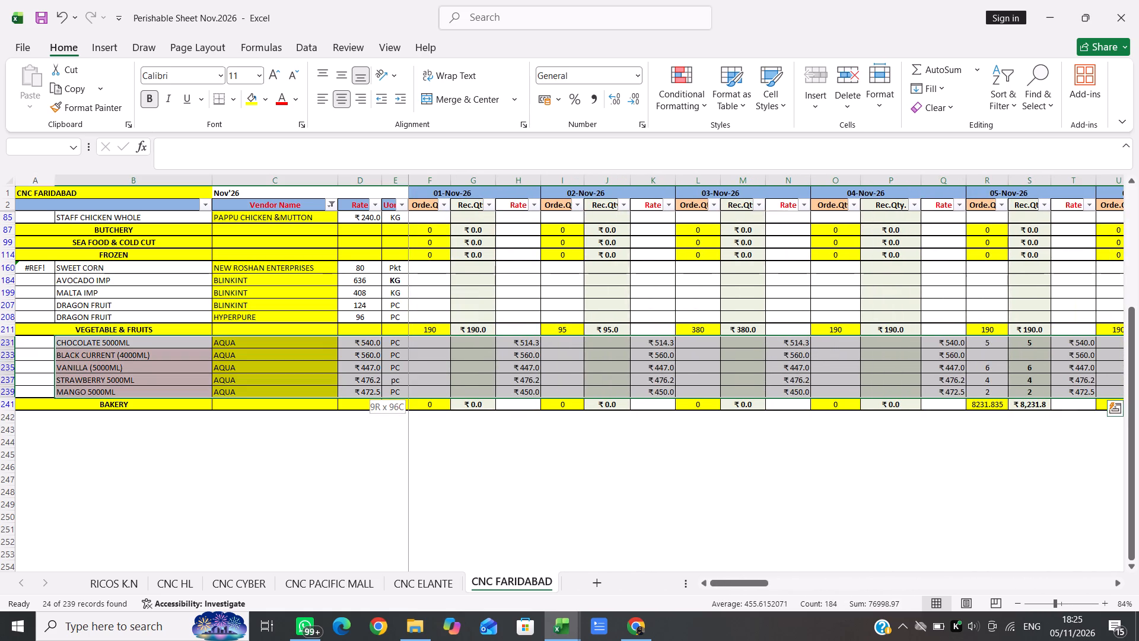
pyautogui.hotkey('shift', 'Right')
pyautogui.hotkey('shift', 'Right')
pyautogui.hotkey('shift', 'Right')
pyautogui.hotkey('shift', 'Right')
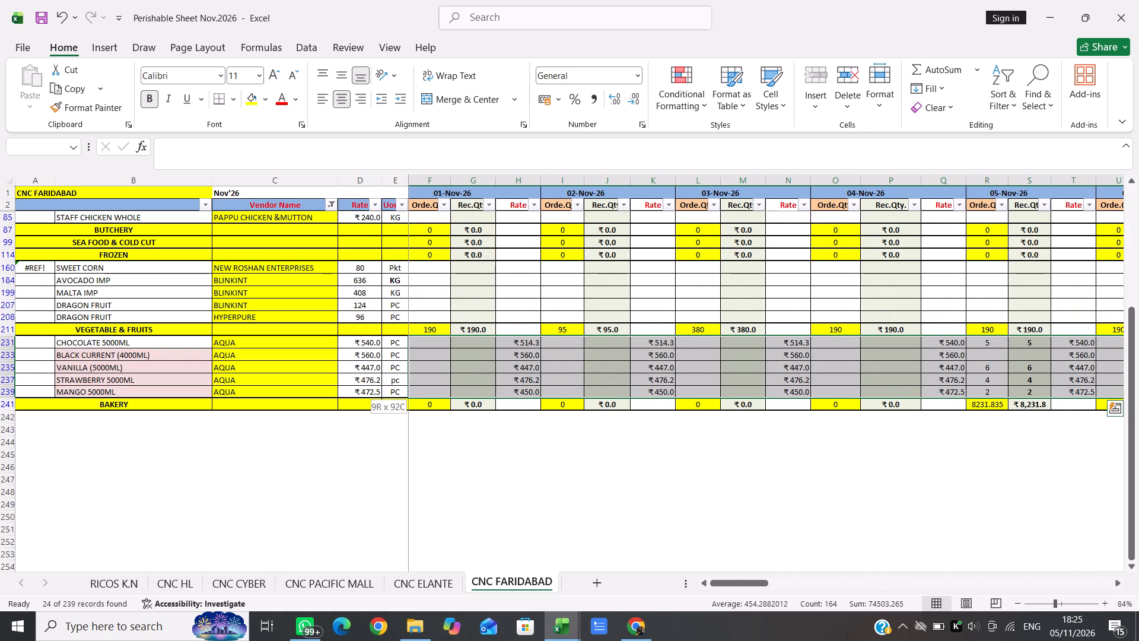
pyautogui.press('Delete')
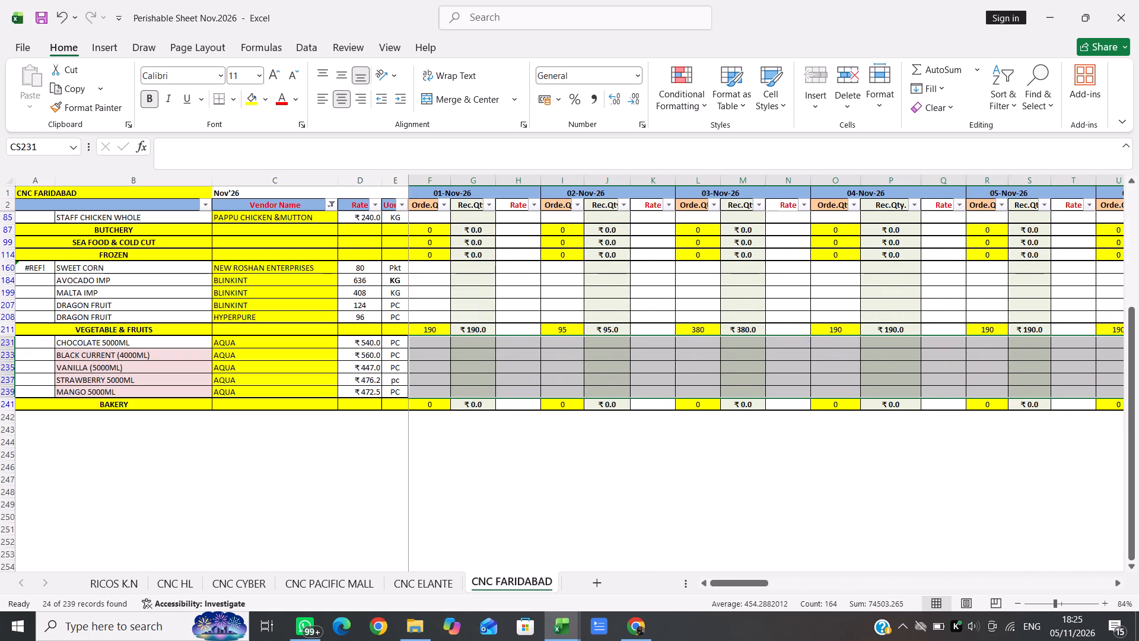
# Examine the daily columns and MTD totals of the yellow-filtered rows for any leftover entries.
pyautogui.hscroll(-13, 734, 365)
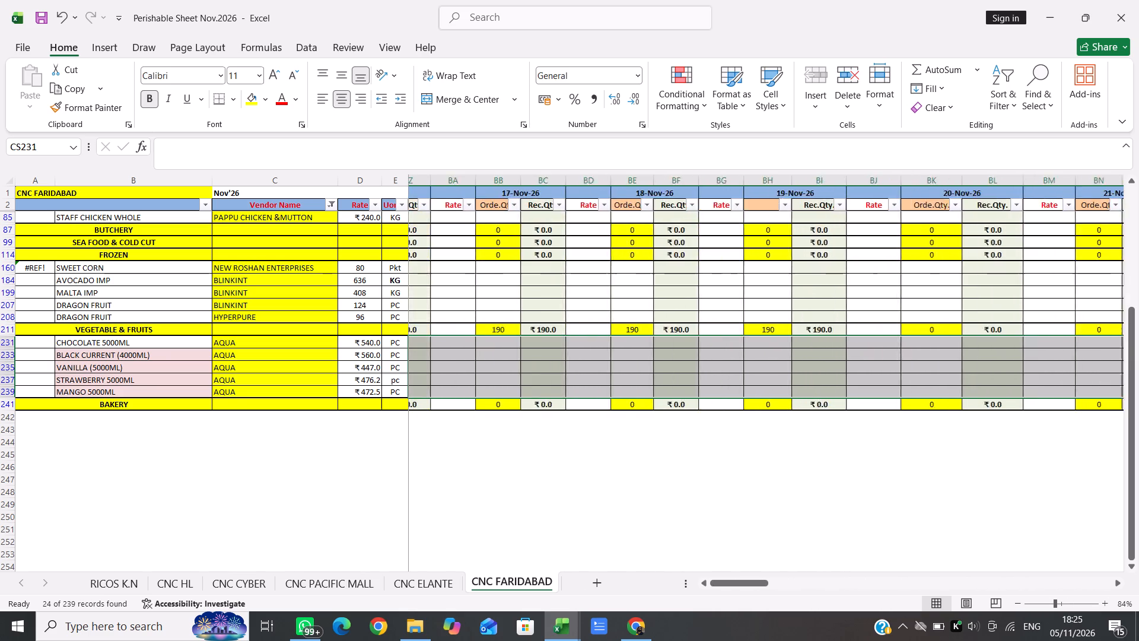
pyautogui.hscroll(-11, 734, 365)
pyautogui.hscroll(3, 734, 365)
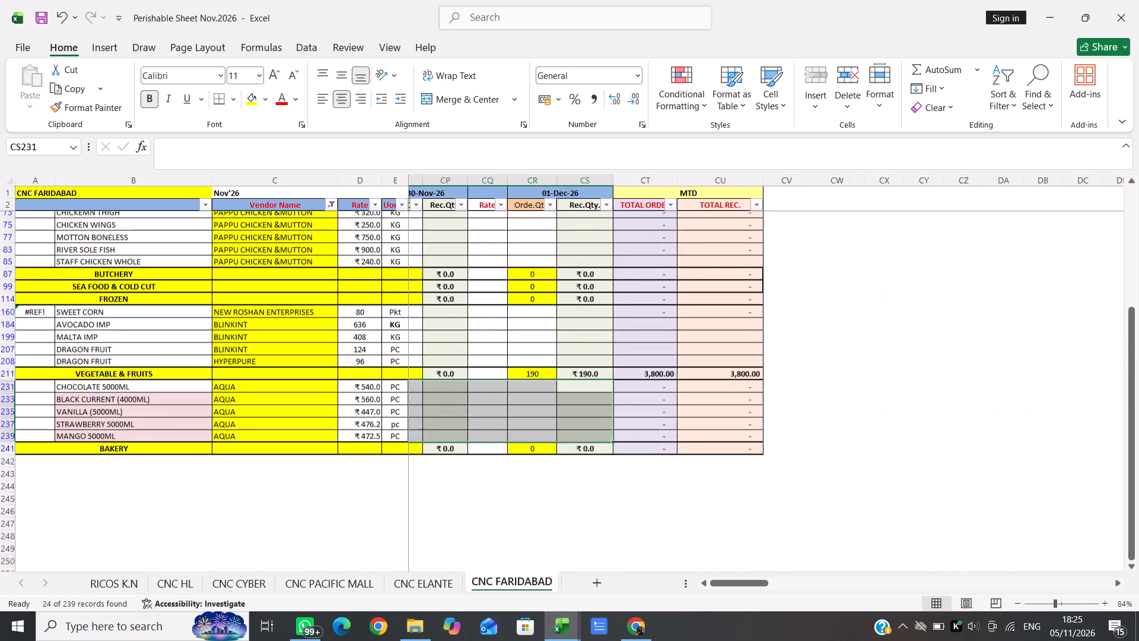
pyautogui.scroll(3, 734, 365)
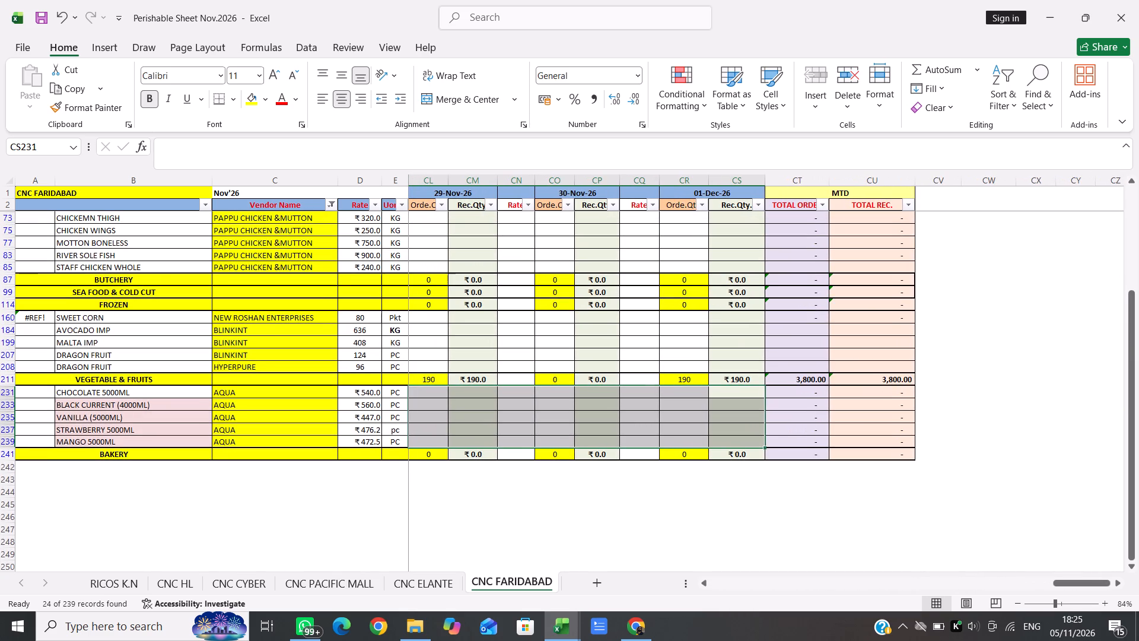
pyautogui.scroll(1, 734, 365)
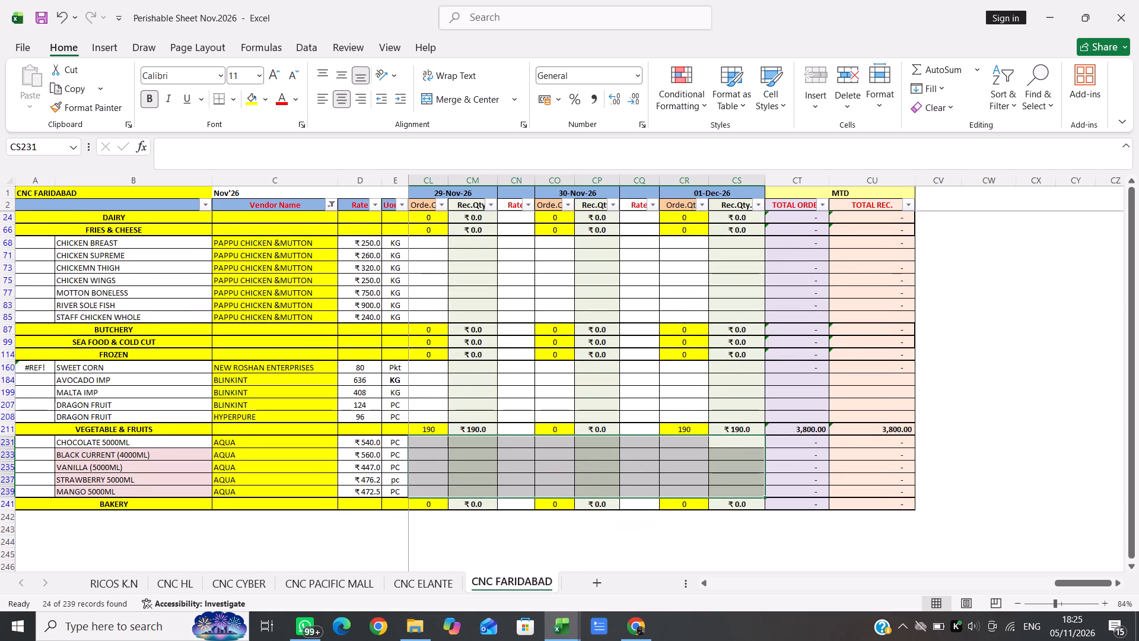
pyautogui.hscroll(2, 737, 402)
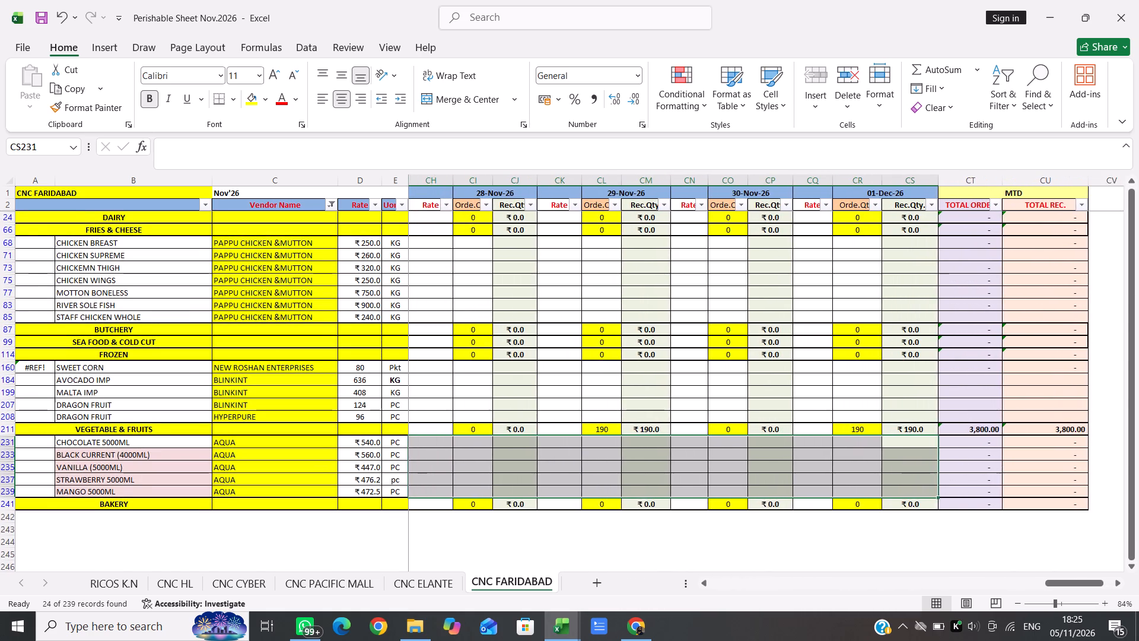
pyautogui.hscroll(1, 737, 402)
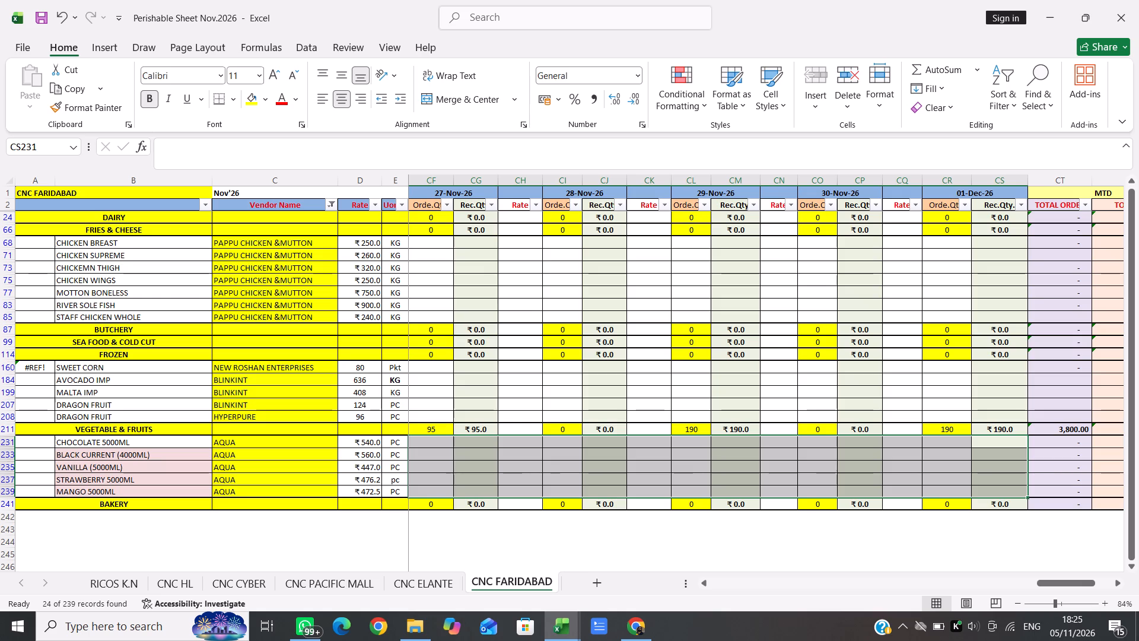
pyautogui.hscroll(3, 446, 392)
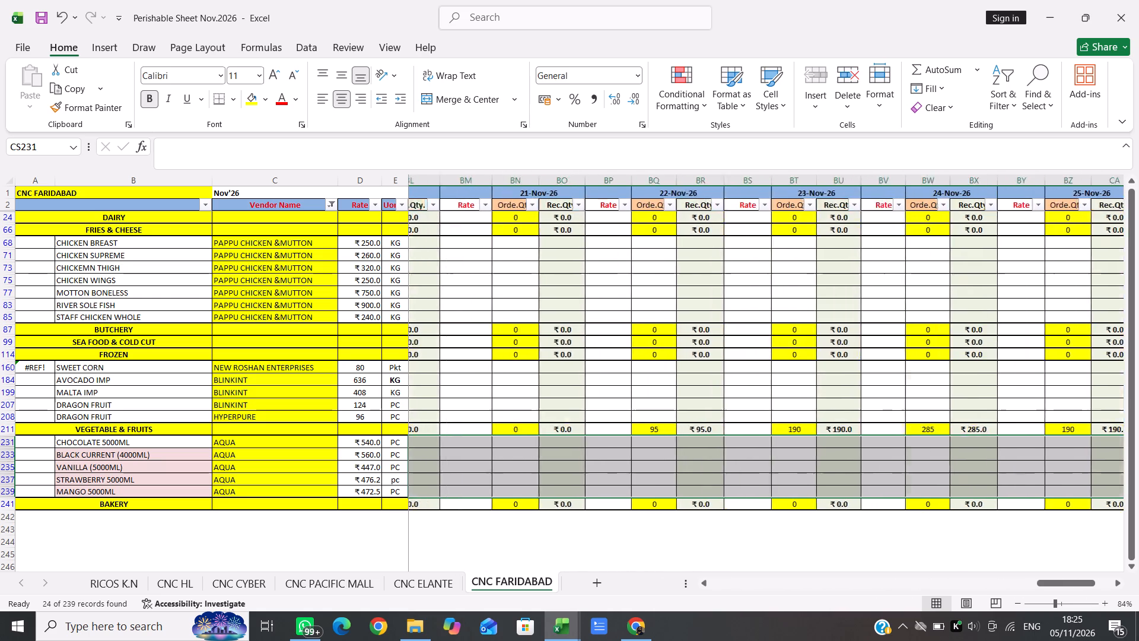
pyautogui.hscroll(10, 446, 392)
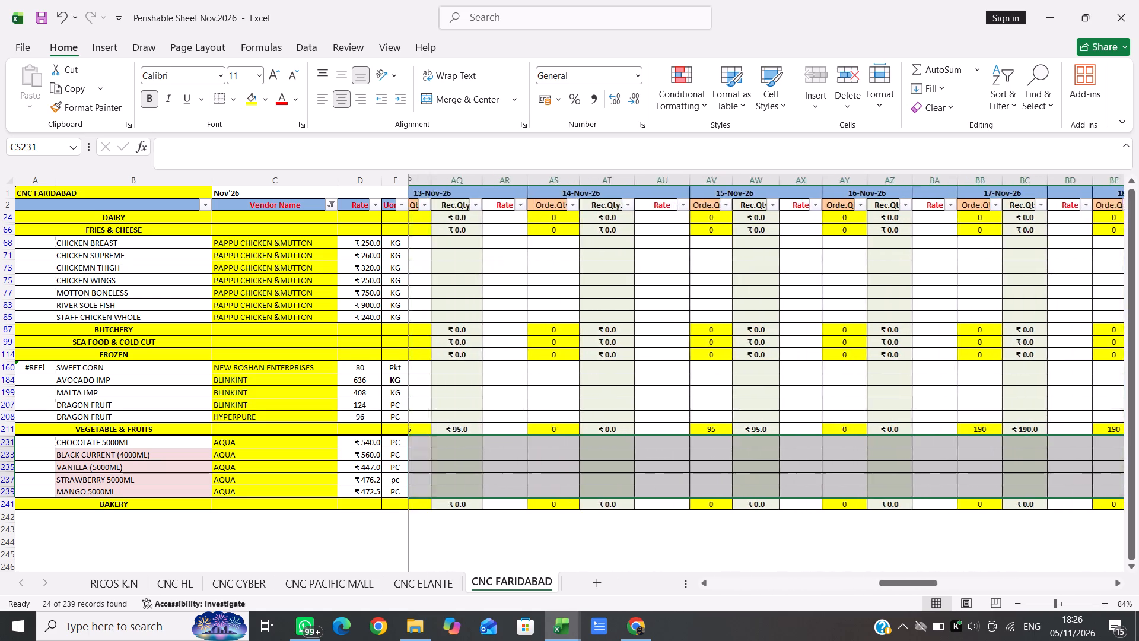
pyautogui.hscroll(9, 446, 392)
pyautogui.hscroll(-1, 446, 392)
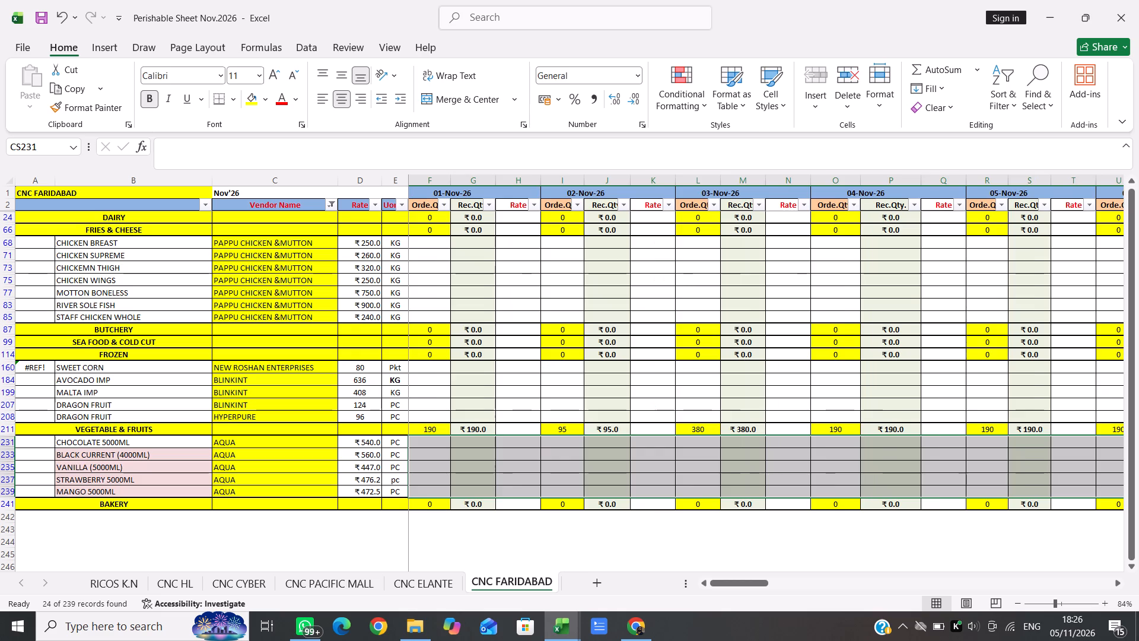
pyautogui.hscroll(-3, 446, 392)
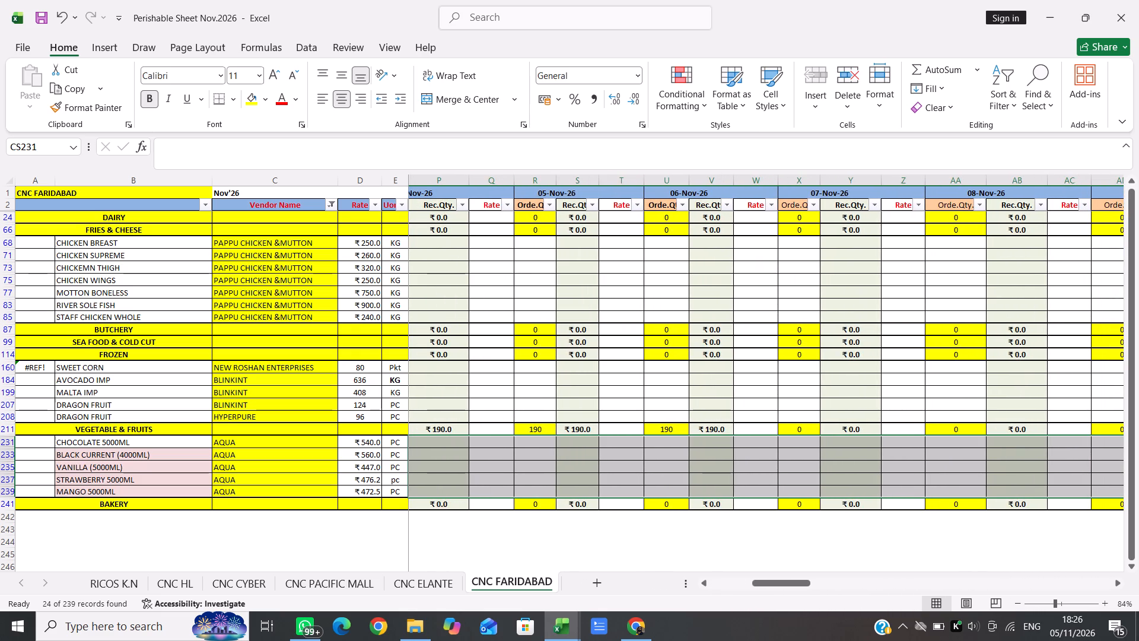
pyautogui.hscroll(-11, 446, 392)
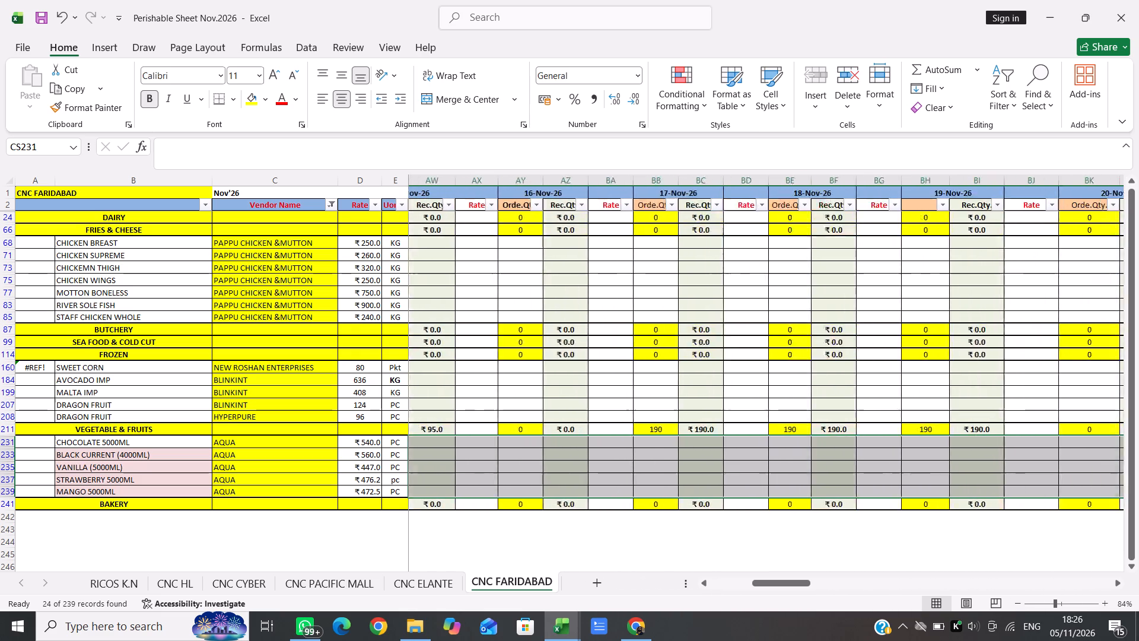
pyautogui.hscroll(-13, 446, 392)
pyautogui.hscroll(1, 446, 392)
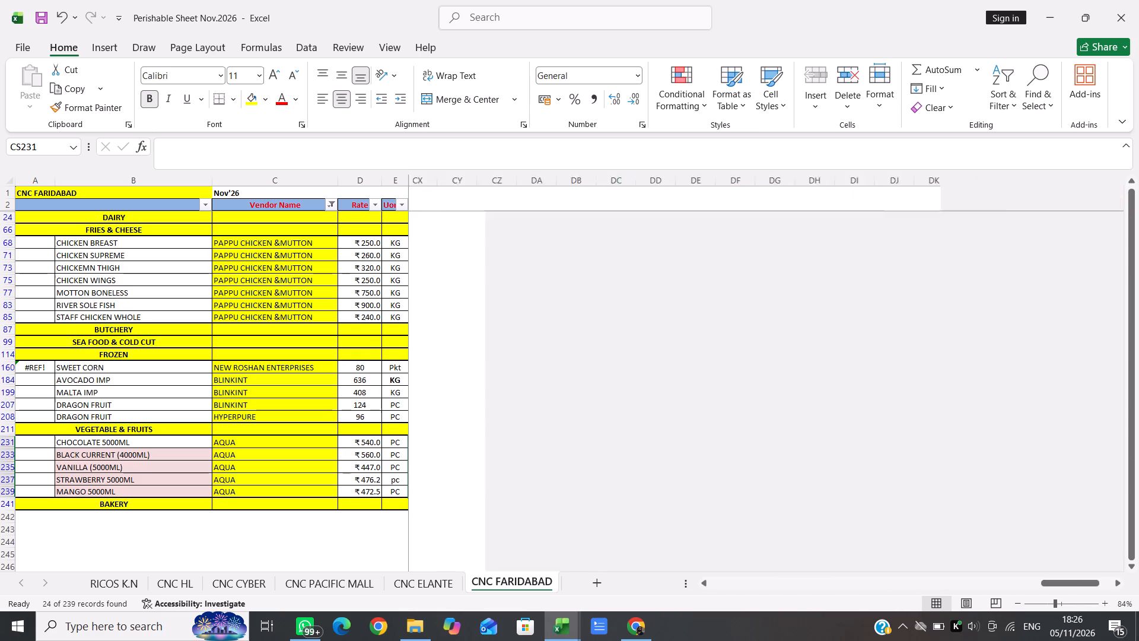
pyautogui.hscroll(2, 446, 392)
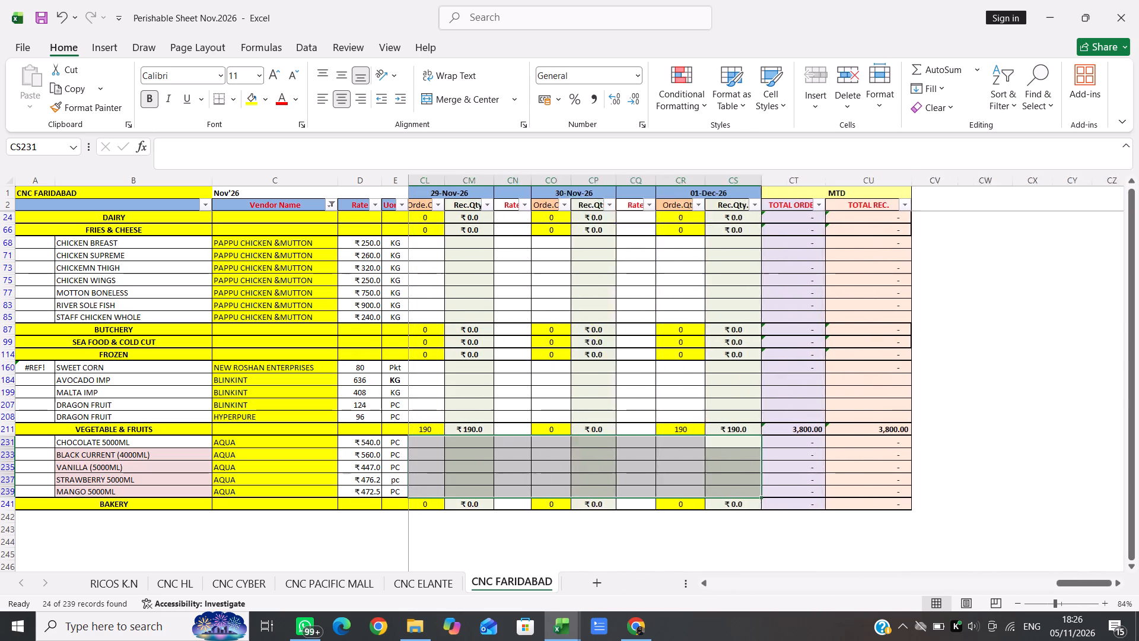
pyautogui.hscroll(8, 446, 392)
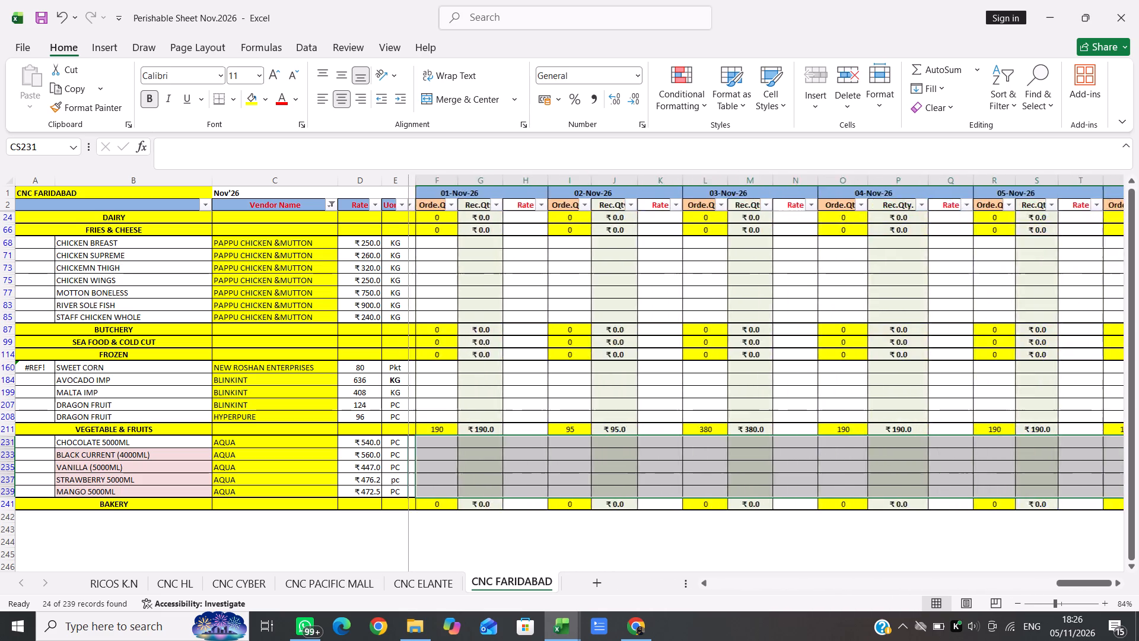
pyautogui.hscroll(3, 446, 392)
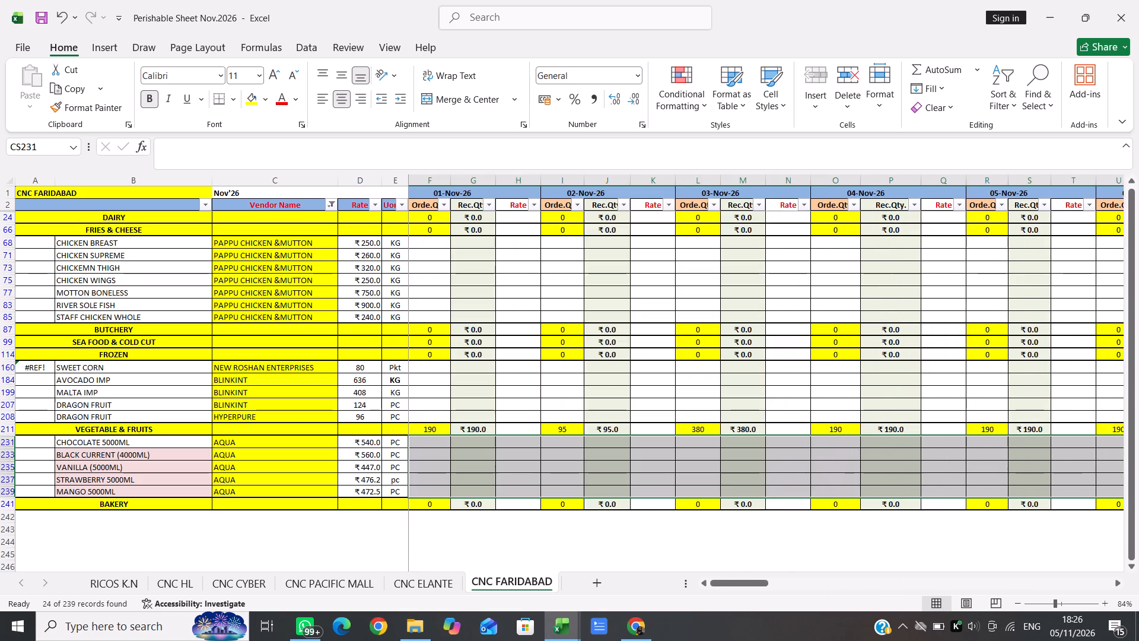
# Clear the colour filter from the Vendor Name column on the CNC FARIDABAD sheet.
pyautogui.click(330, 204)
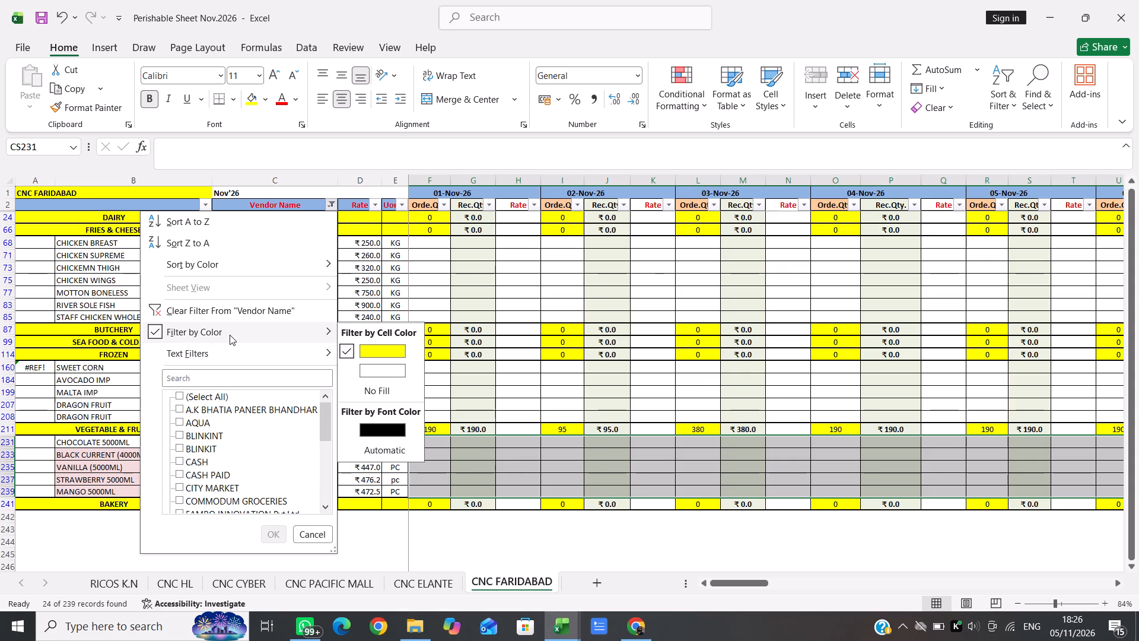
pyautogui.click(230, 310)
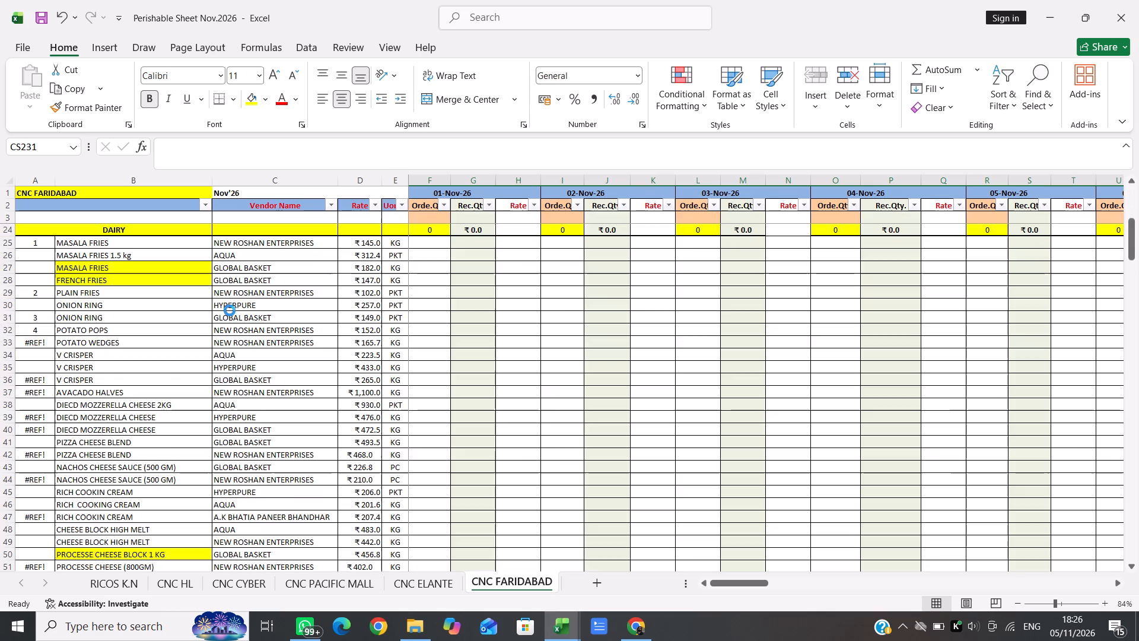
# Clear the daily order, received and rate entries of the FAMBO INNOVATION SWEET CORN row, F161 through CS161, leaving out the MTD columns.
pyautogui.scroll(-6, 453, 386)
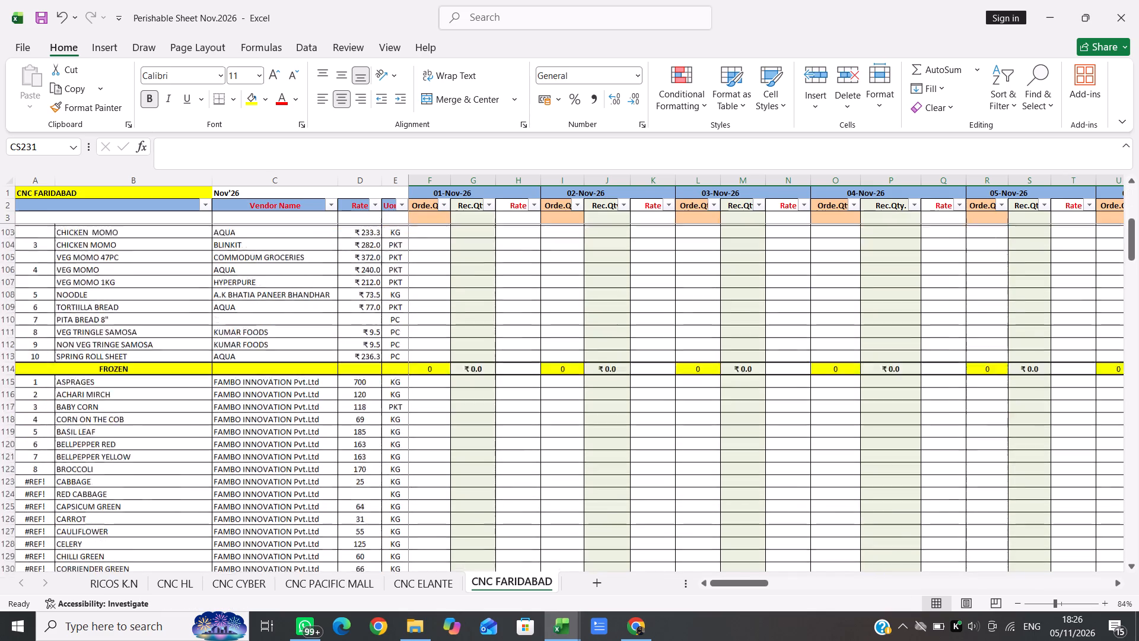
pyautogui.scroll(-1, 453, 386)
pyautogui.scroll(1, 453, 386)
pyautogui.hscroll(4, 453, 386)
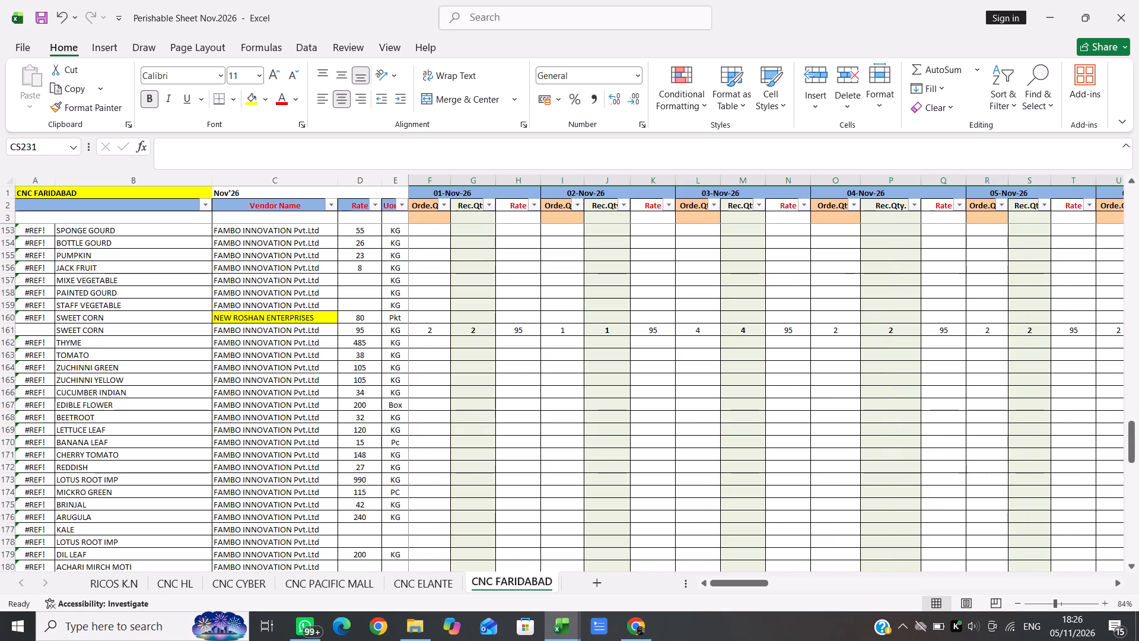
pyautogui.click(426, 332)
pyautogui.hotkey('shift', 'Right')
pyautogui.hotkey('shift', 'Right')
pyautogui.hotkey('shift', 'Right')
pyautogui.hotkey('shift', 'Right')
pyautogui.hotkey('shift', 'Right')
pyautogui.hotkey('shift', 'Right')
pyautogui.hotkey('shift', 'Right')
pyautogui.hotkey('shift', 'Right')
pyautogui.hotkey('shift', 'Right')
pyautogui.hotkey('shift', 'Right')
pyautogui.hotkey('shift', 'Right')
pyautogui.hotkey('shift', 'Right')
pyautogui.hotkey('shift', 'Right')
pyautogui.hotkey('shift', 'Right')
pyautogui.hotkey('shift', 'Right')
pyautogui.hotkey('shift', 'Right')
pyautogui.hotkey('shift', 'Right')
pyautogui.hotkey('shift', 'Right')
pyautogui.hotkey('shift', 'Right')
pyautogui.hotkey('shift', 'Right')
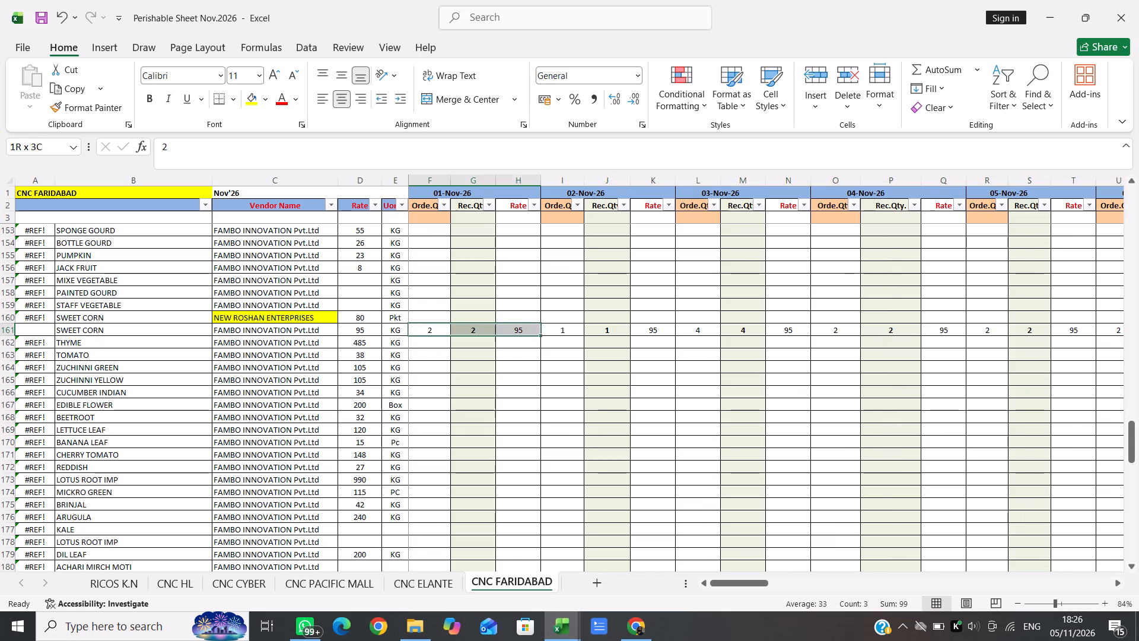
pyautogui.hotkey('shift', 'Right')
pyautogui.hotkey('shift', 'Right')
pyautogui.hotkey('shift', 'Right')
pyautogui.hotkey('shift', 'Right')
pyautogui.hotkey('shift', 'Right')
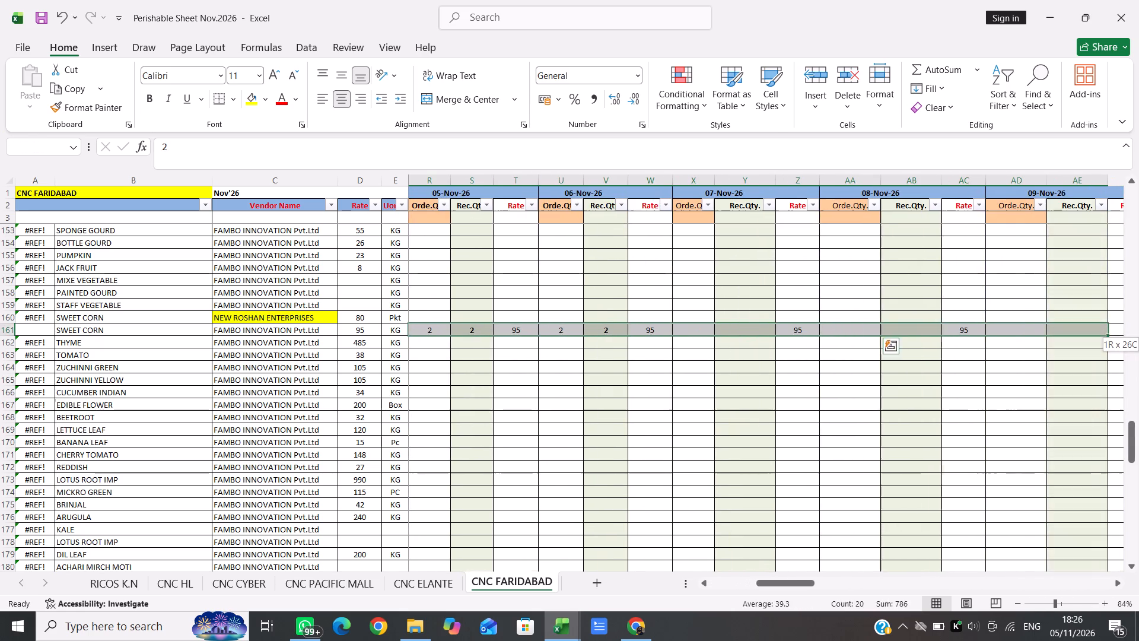
pyautogui.hotkey('shift', 'Right')
pyautogui.hotkey('shift', 'Right')
pyautogui.hotkey('shift', 'Right')
pyautogui.hotkey('shift', 'Right')
pyautogui.hotkey('shift', 'Right')
pyautogui.hotkey('shift', 'Right')
pyautogui.hotkey('shift', 'Right')
pyautogui.hotkey('shift', 'Right')
pyautogui.hotkey('shift', 'Right')
pyautogui.hotkey('shift', 'Right')
pyautogui.hotkey('shift', 'Right')
pyautogui.hotkey('shift', 'Right')
pyautogui.hotkey('shift', 'Right')
pyautogui.hotkey('shift', 'Right')
pyautogui.hotkey('shift', 'Right')
pyautogui.hotkey('shift', 'Right')
pyautogui.hotkey('shift', 'Right')
pyautogui.hotkey('shift', 'Right')
pyautogui.hotkey('shift', 'Right')
pyautogui.hotkey('shift', 'Right')
pyautogui.hotkey('shift', 'Right')
pyautogui.hotkey('shift', 'Right')
pyautogui.hotkey('shift', 'Right')
pyautogui.hotkey('shift', 'Right')
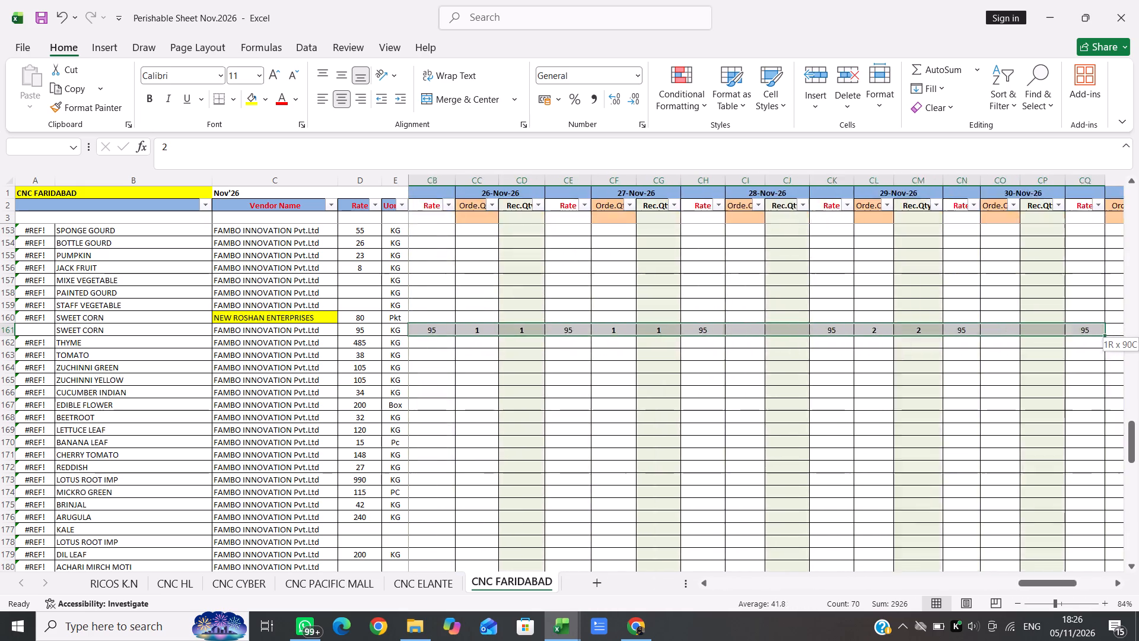
pyautogui.hotkey('shift', 'Left')
pyautogui.hotkey('shift', 'Left')
pyautogui.hotkey('shift', 'Left')
pyautogui.hotkey('shift', 'Left')
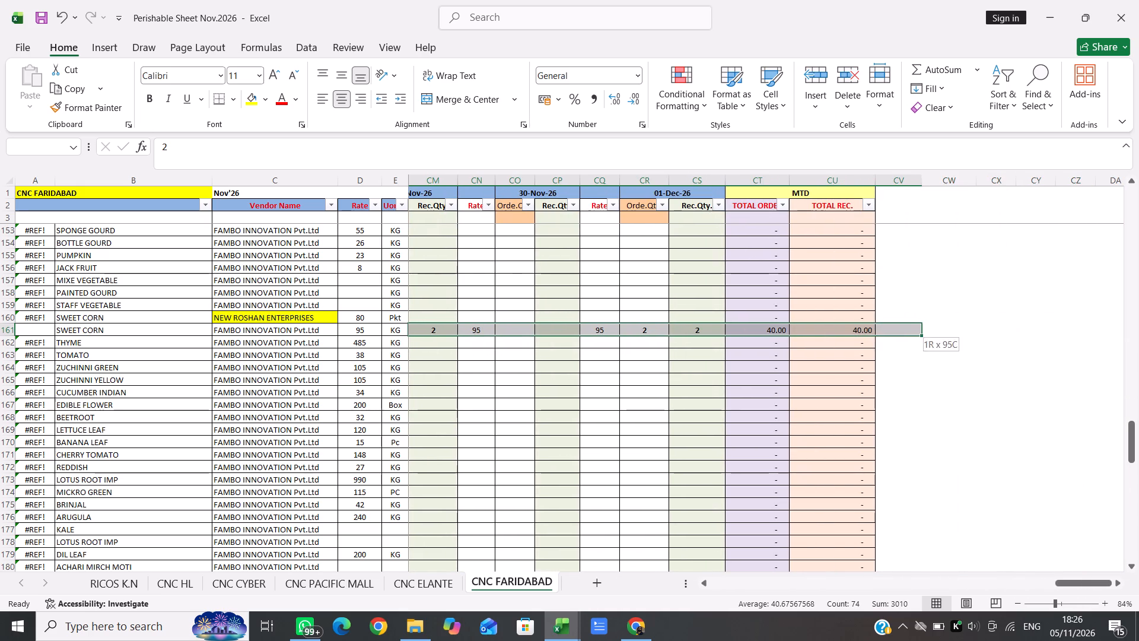
pyautogui.hotkey('shift', 'Left')
pyautogui.hotkey('shift', 'Left')
pyautogui.hotkey('shift', 'Left')
pyautogui.hotkey('shift', 'Left')
pyautogui.hotkey('shift', 'Right')
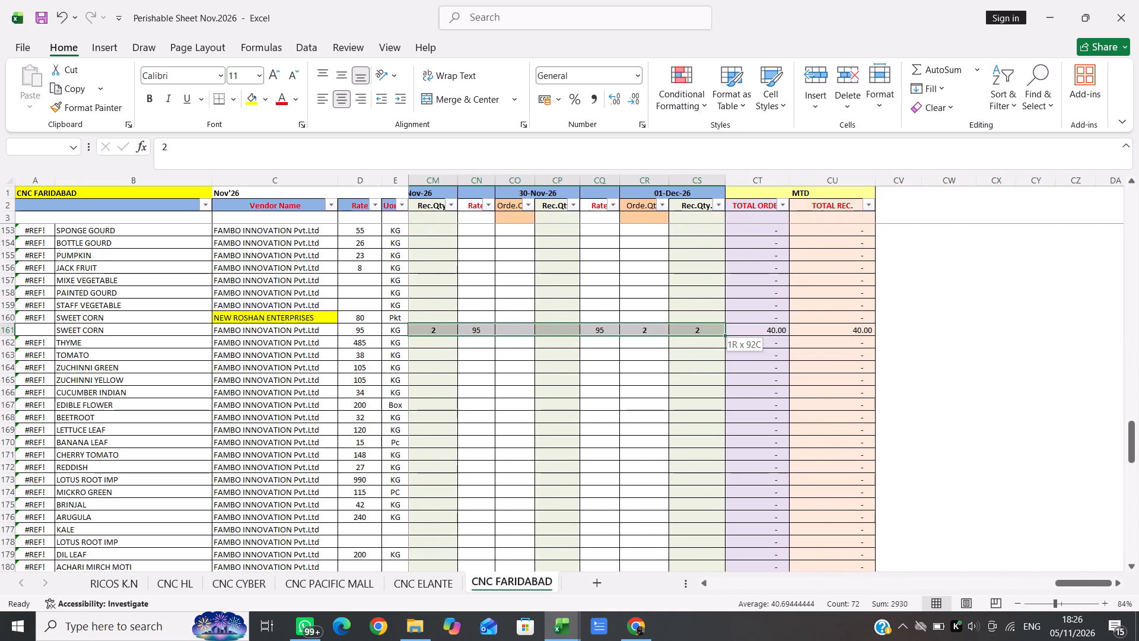
pyautogui.press('Delete')
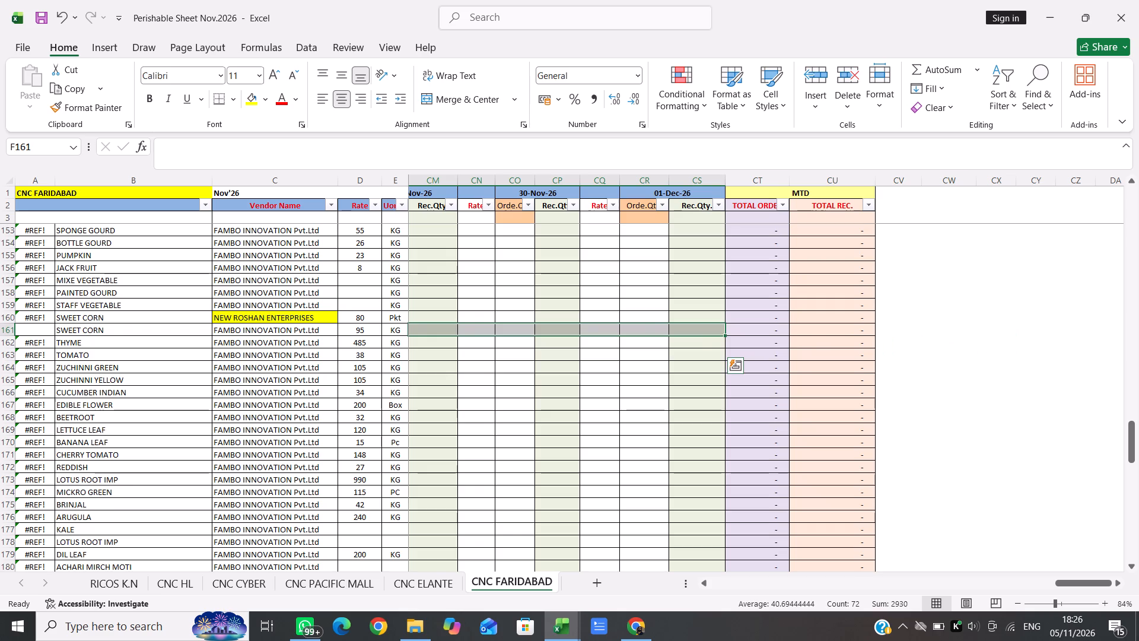
# Examine the CNC FARIDABAD sheet from DAIRY down to BAKERY for leftover entries in the MTD totals and the daily columns.
pyautogui.scroll(10, 426, 332)
pyautogui.scroll(-1, 426, 332)
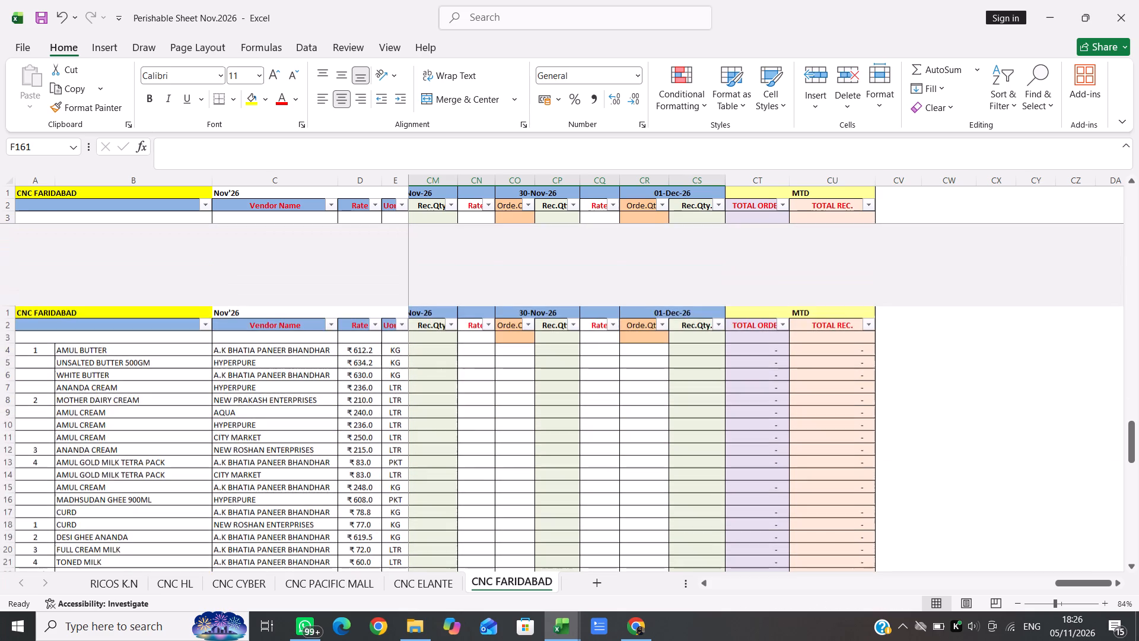
pyautogui.scroll(-11, 426, 332)
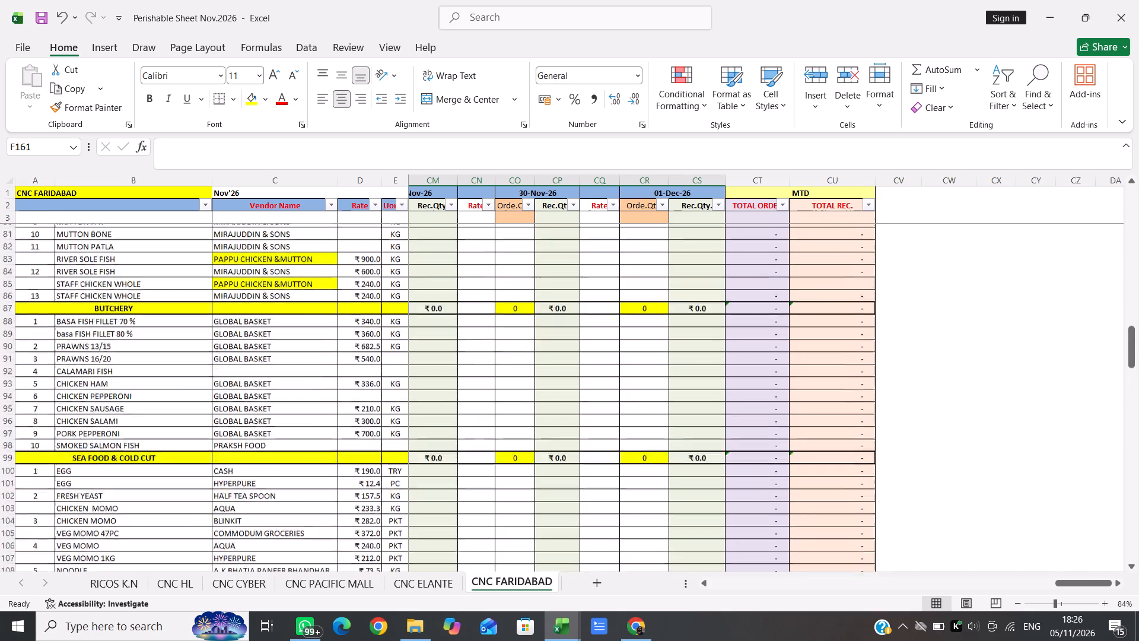
pyautogui.scroll(-11, 426, 332)
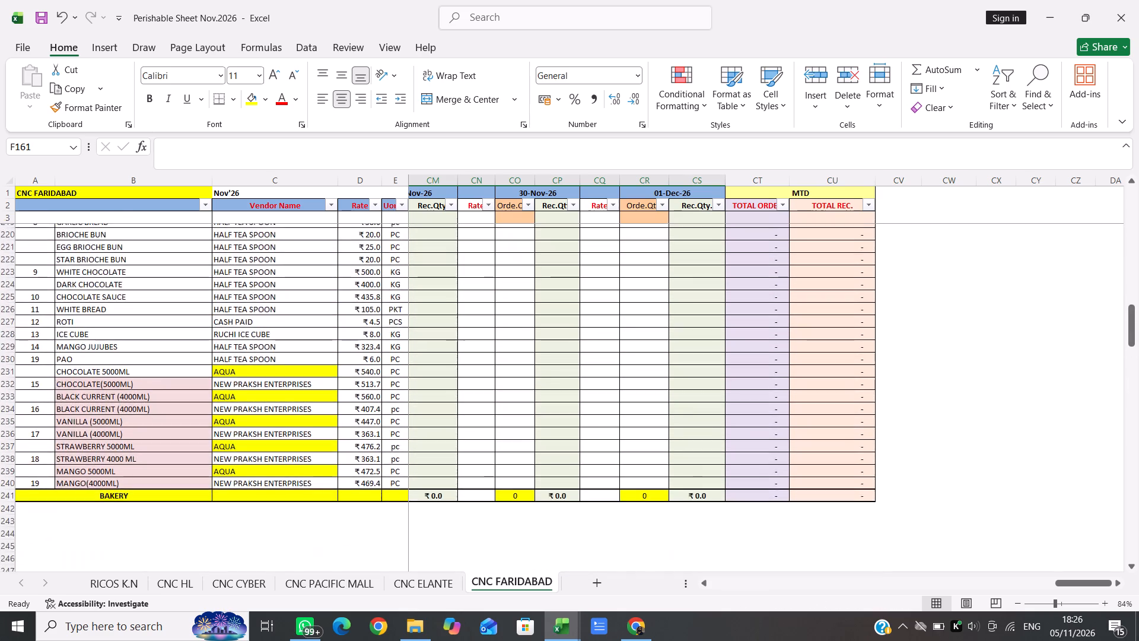
pyautogui.scroll(-1, 426, 332)
pyautogui.scroll(1, 426, 332)
pyautogui.click(551, 362)
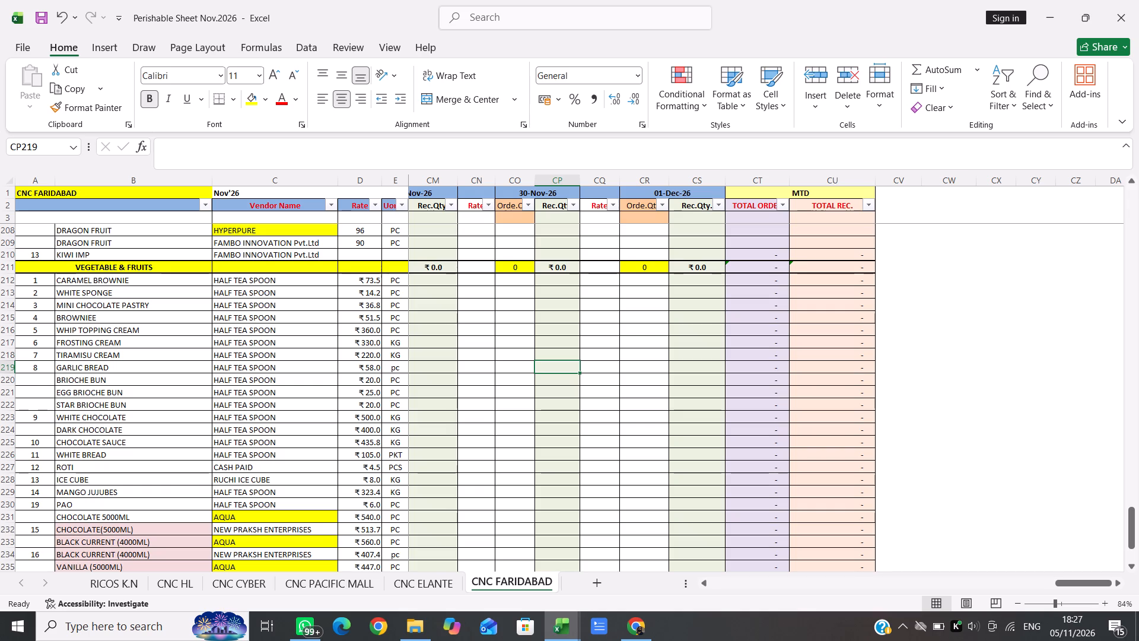
pyautogui.scroll(6, 551, 362)
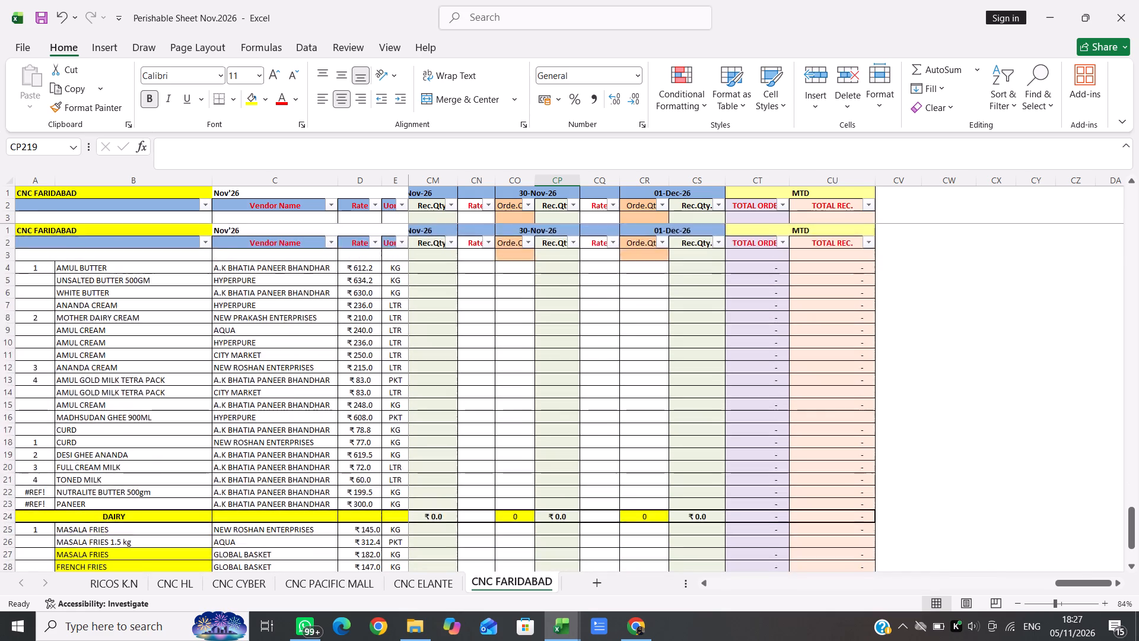
pyautogui.hscroll(10, 551, 362)
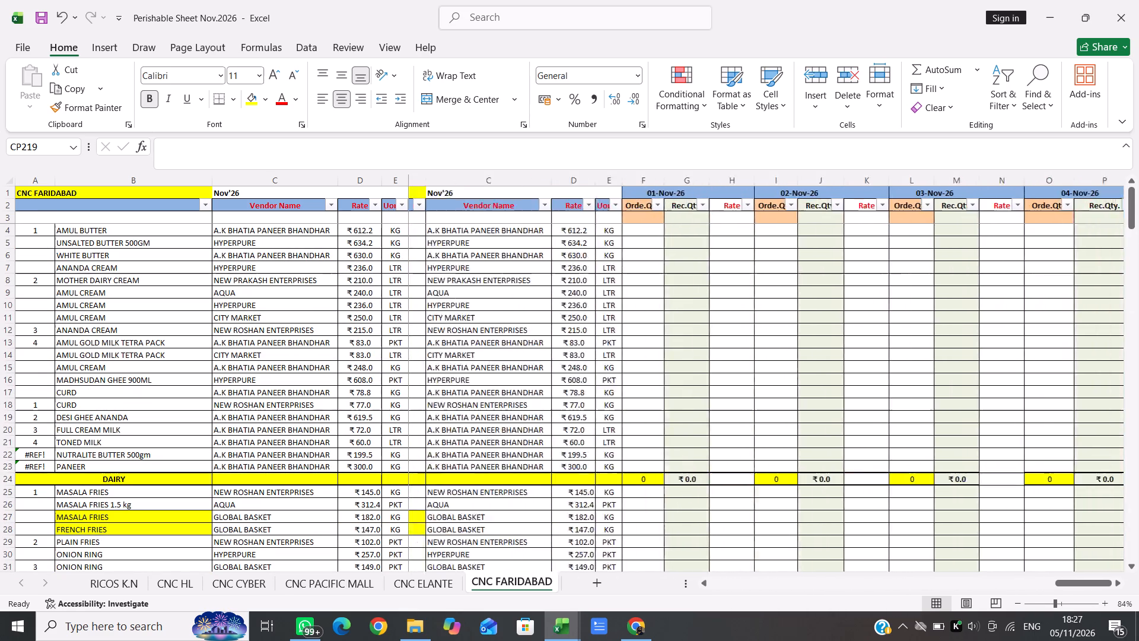
pyautogui.hscroll(2, 551, 362)
pyautogui.scroll(-6, 551, 362)
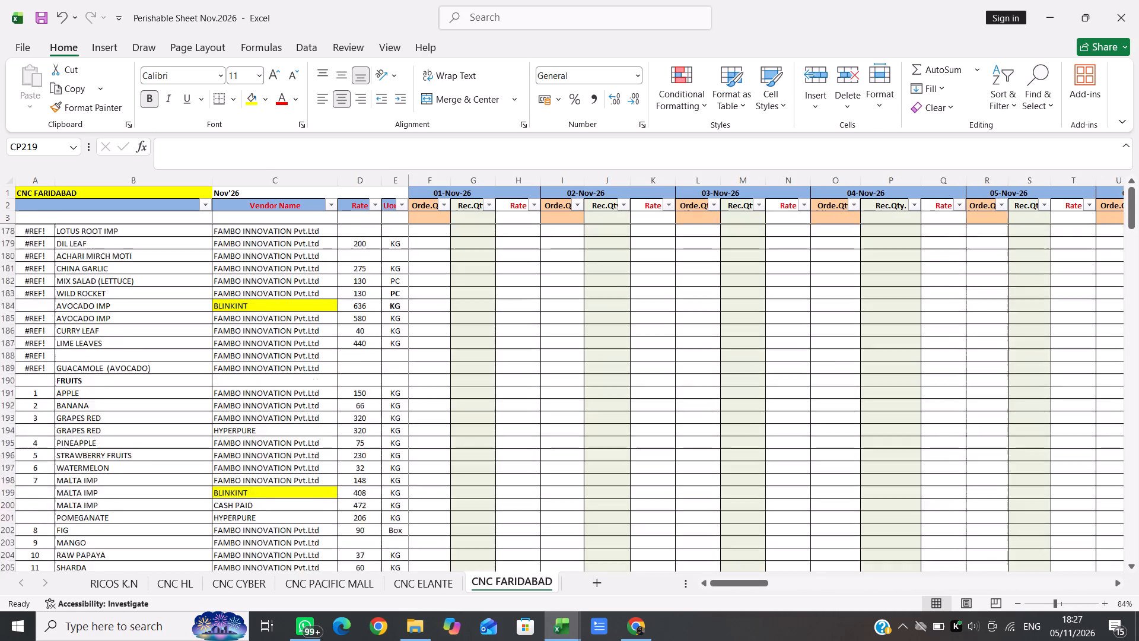
pyautogui.scroll(-6, 551, 362)
pyautogui.scroll(7, 551, 362)
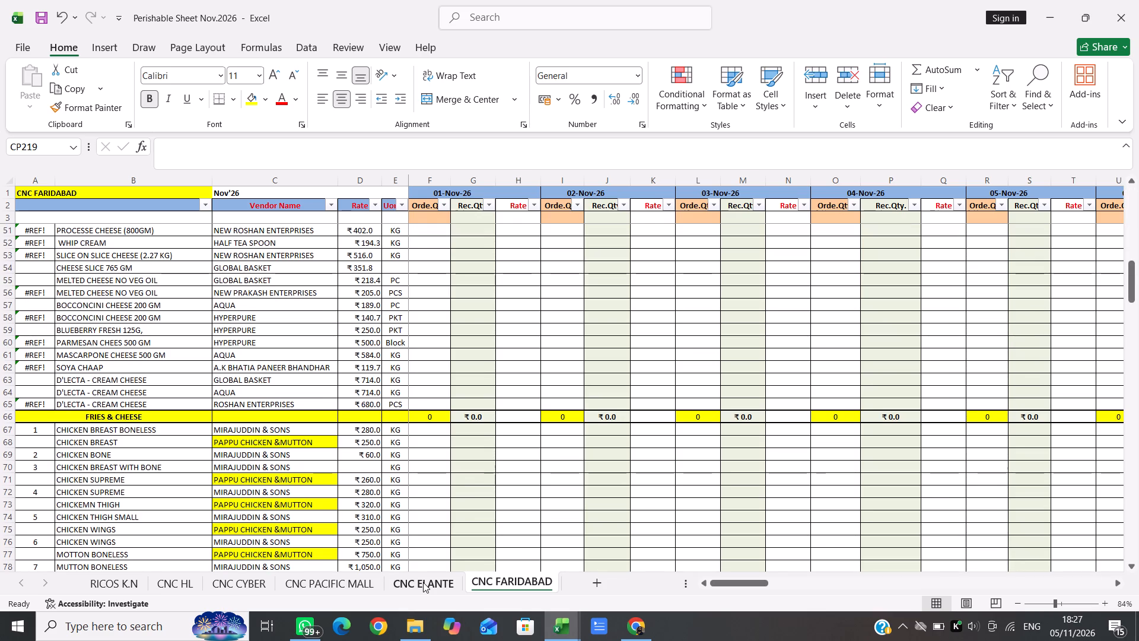
pyautogui.scroll(1, 422, 445)
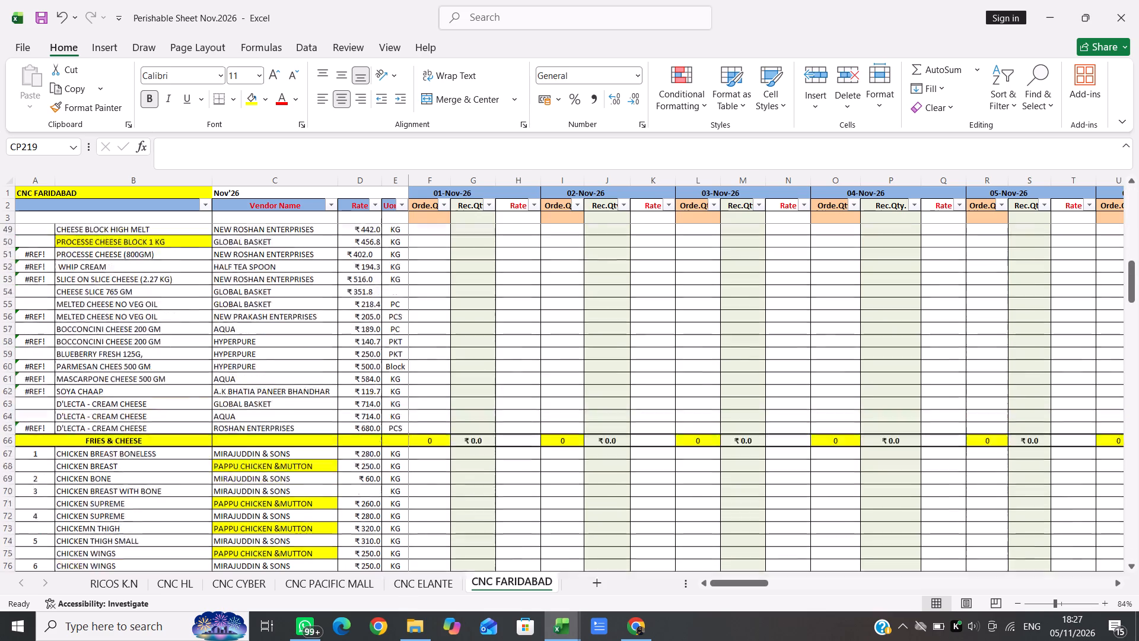
pyautogui.scroll(2, 422, 445)
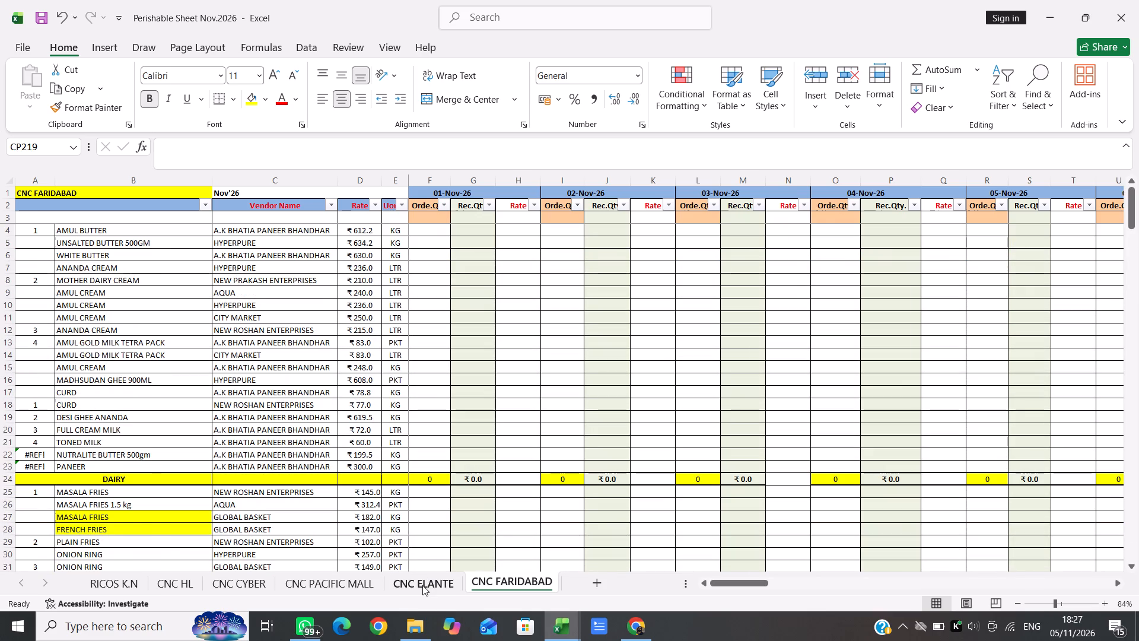
# Examine the month-end daily columns and MTD totals on the CNC ELANTE sheet for leftover entries.
pyautogui.click(422, 585)
pyautogui.scroll(-3, 441, 473)
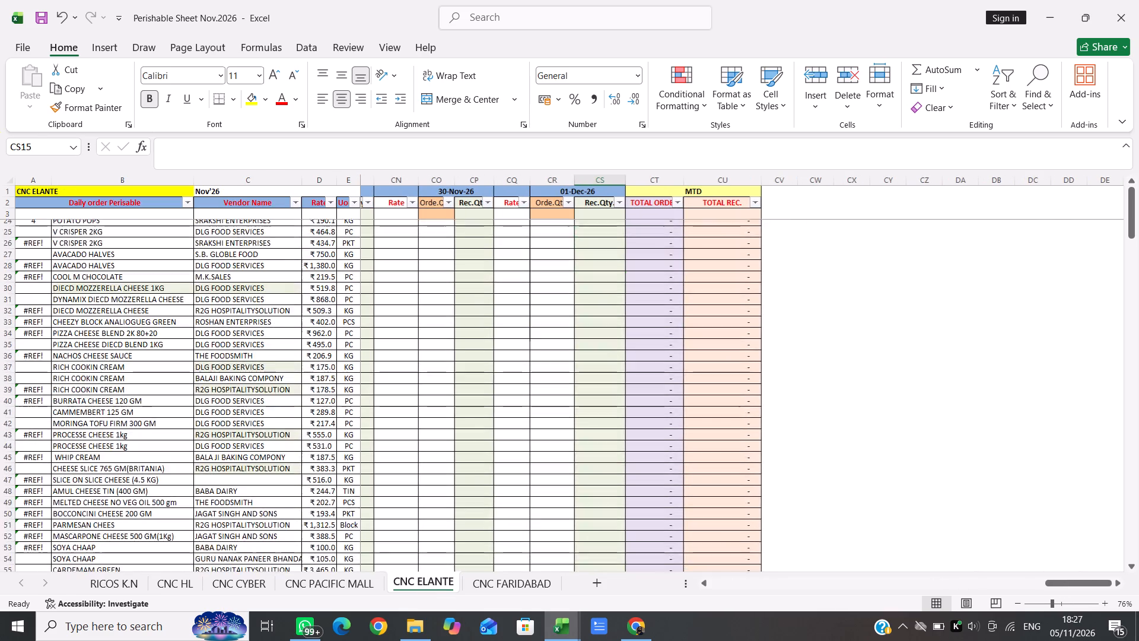
pyautogui.scroll(-7, 441, 473)
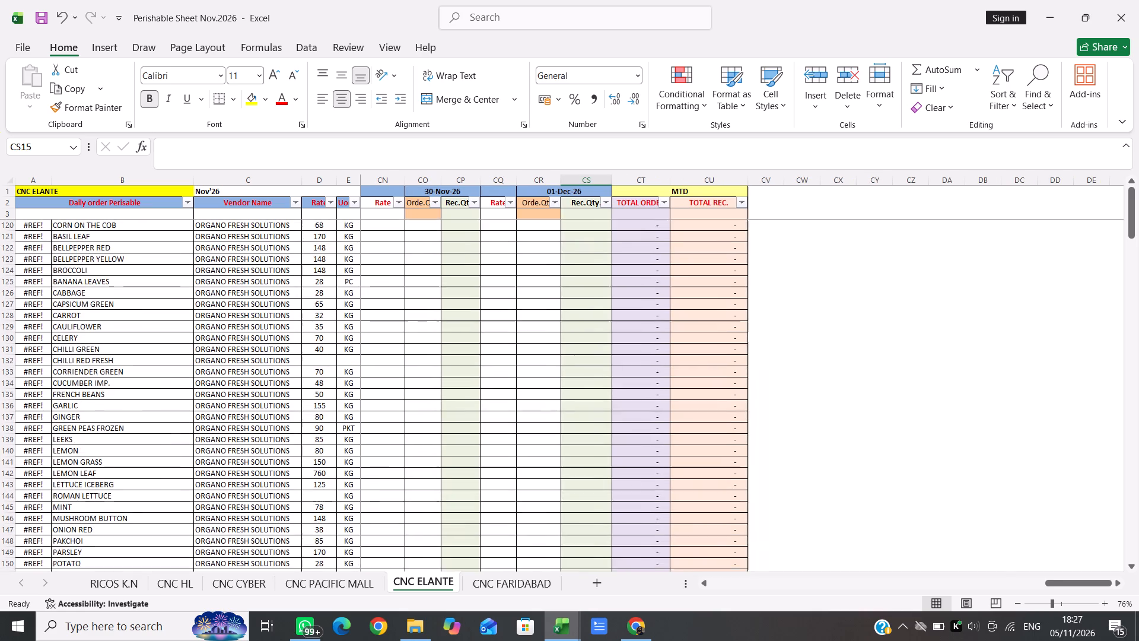
pyautogui.scroll(3, 441, 473)
pyautogui.hscroll(1, 441, 473)
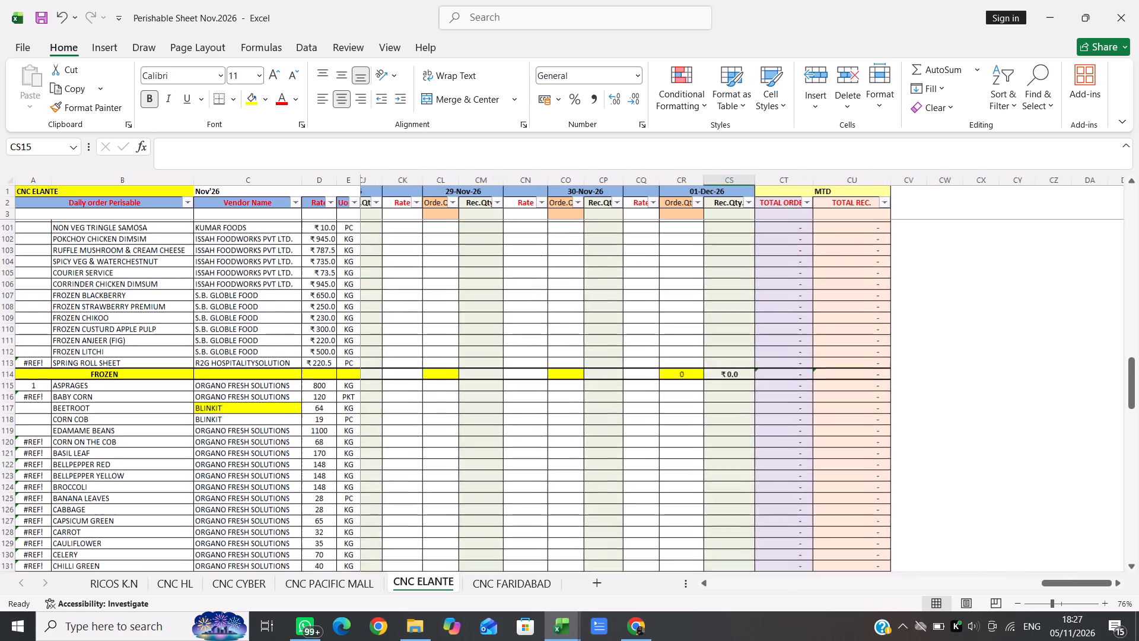
pyautogui.hscroll(1, 441, 473)
# Examine the month-end daily columns and MTD totals on the CNC PACIFIC MALL sheet down to the BAKERY section for leftover entries.
pyautogui.click(329, 583)
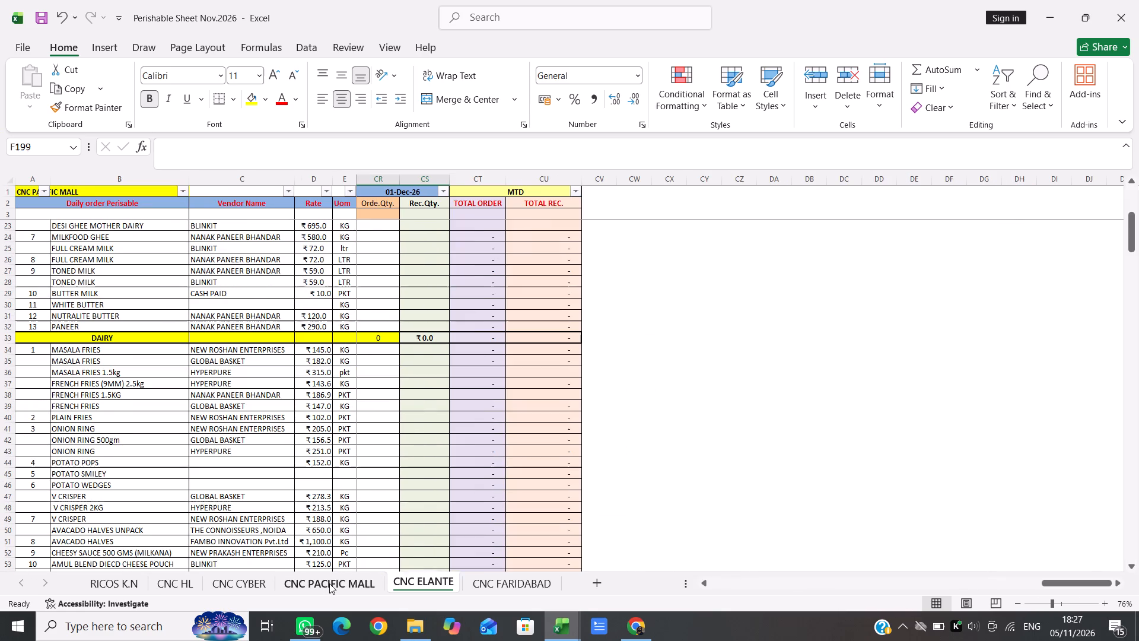
pyautogui.hscroll(3, 436, 465)
pyautogui.scroll(1, 436, 465)
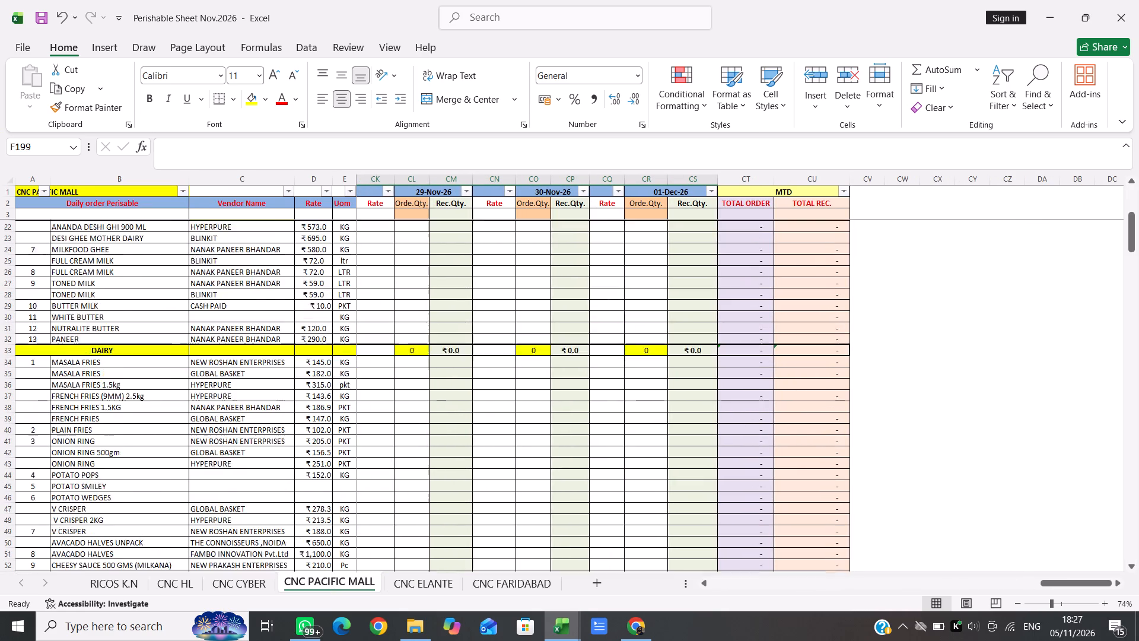
pyautogui.scroll(5, 436, 465)
pyautogui.scroll(-5, 436, 465)
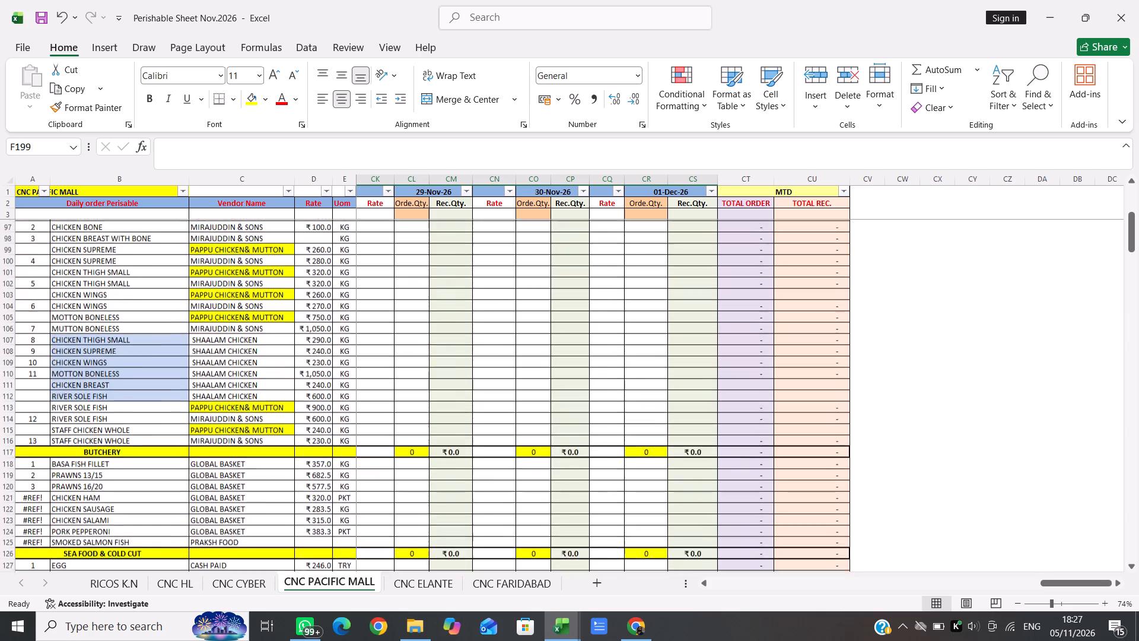
pyautogui.scroll(-9, 436, 465)
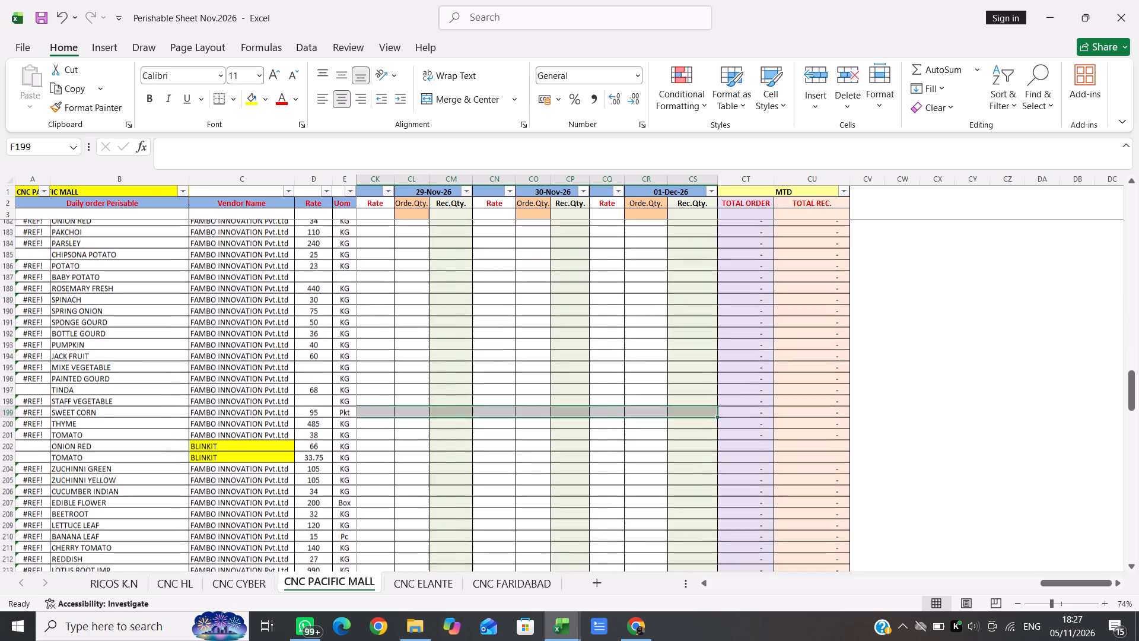
pyautogui.scroll(-9, 436, 465)
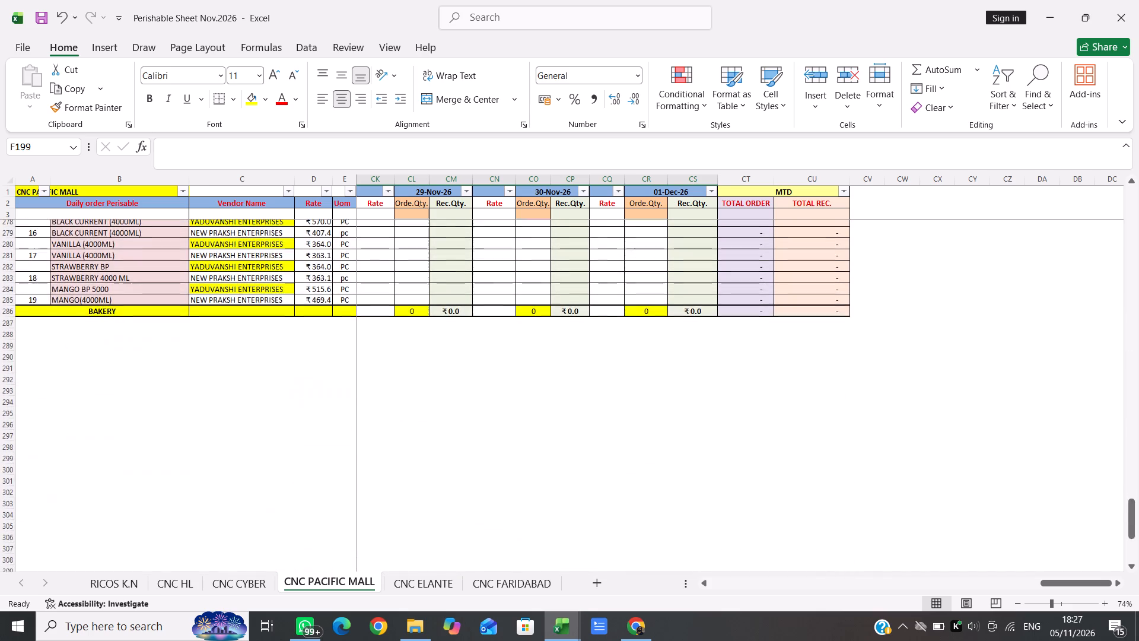
pyautogui.scroll(1, 436, 465)
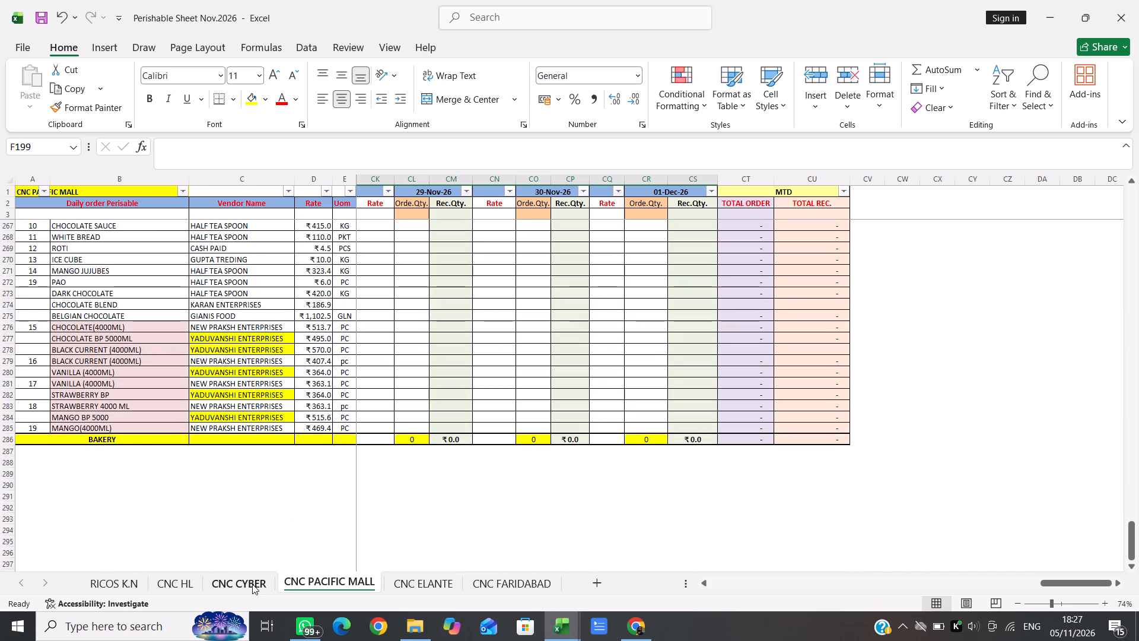
# Examine the daily columns from 27-Nov-26 to 01-Dec-26 on the CNC CYBER sheet down to BAKERY for leftover entries.
pyautogui.click(252, 584)
pyautogui.hscroll(2, 593, 440)
pyautogui.scroll(-1, 593, 440)
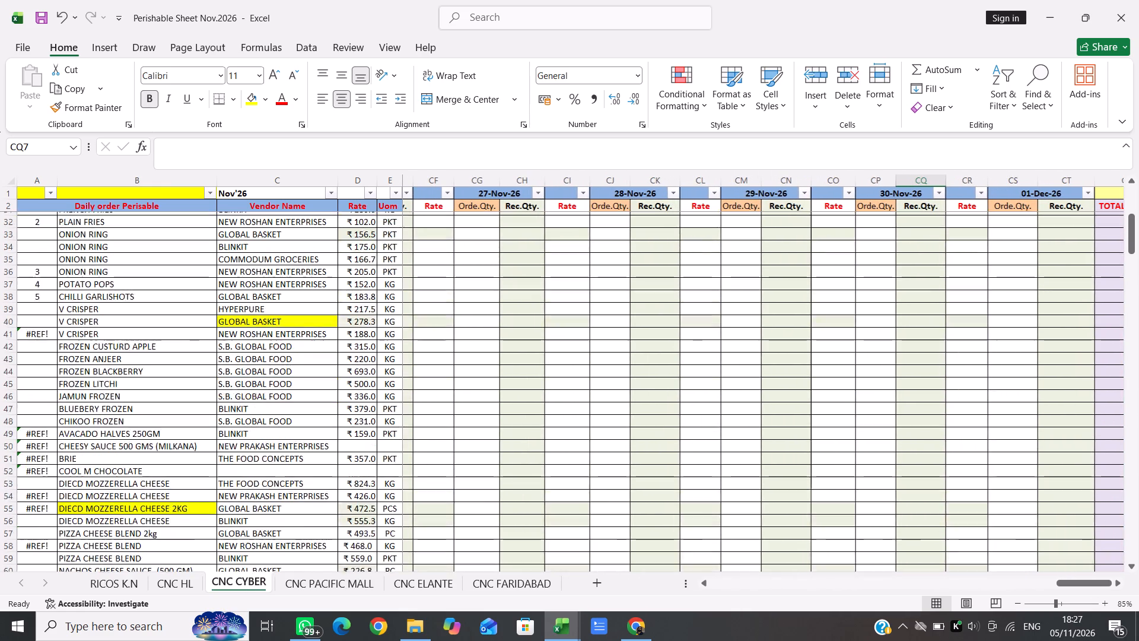
pyautogui.scroll(-5, 593, 440)
pyautogui.scroll(2, 593, 440)
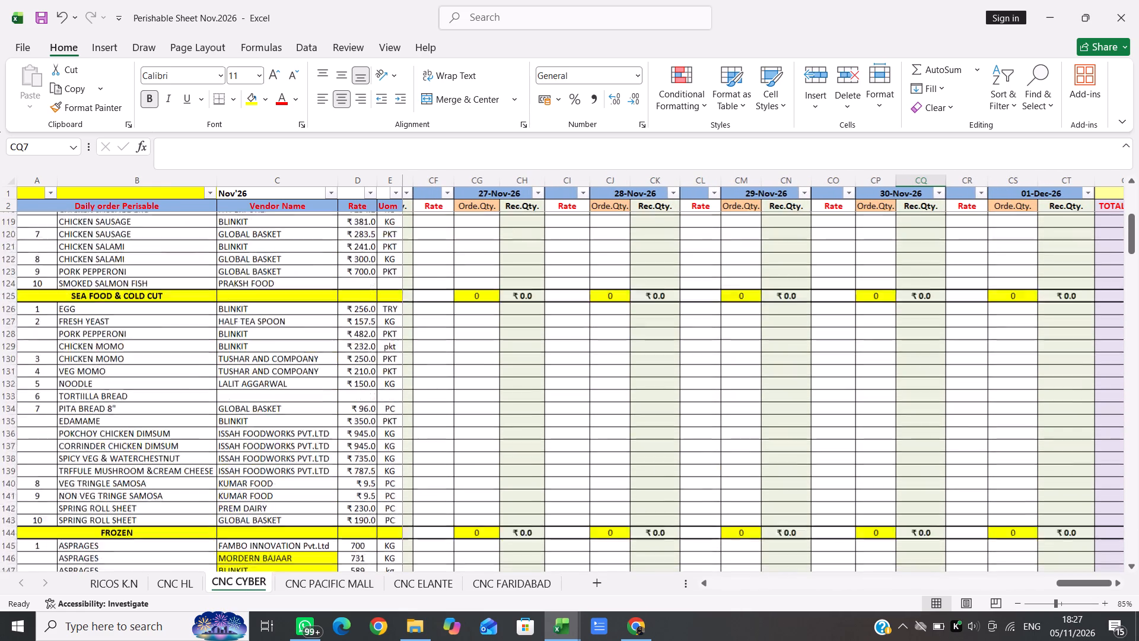
pyautogui.scroll(-6, 593, 440)
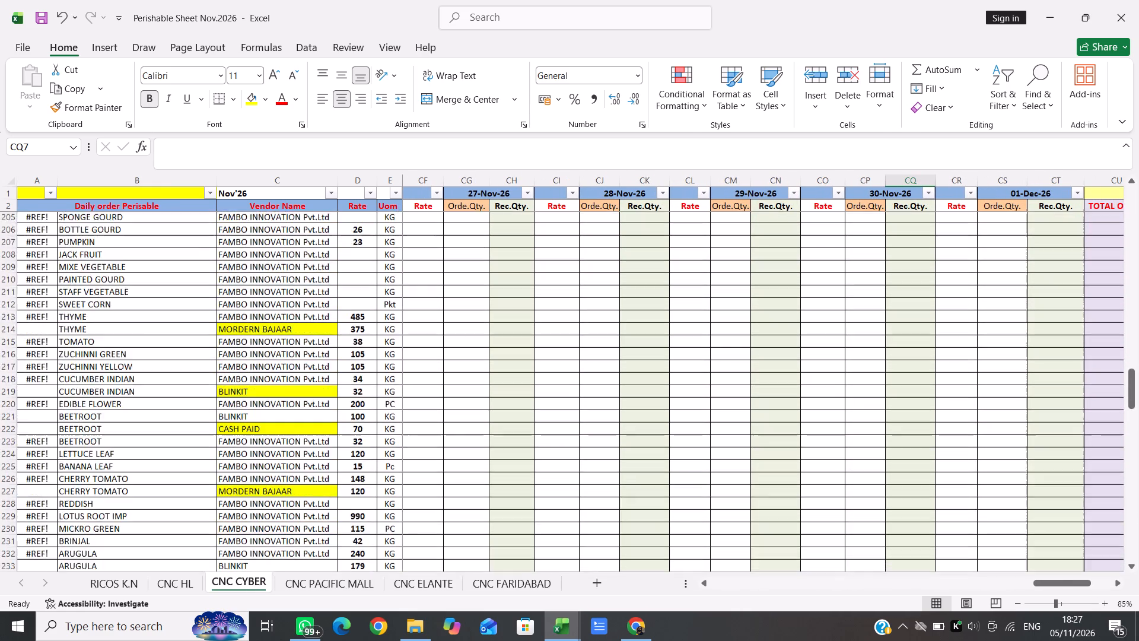
pyautogui.scroll(-7, 593, 440)
pyautogui.scroll(2, 593, 440)
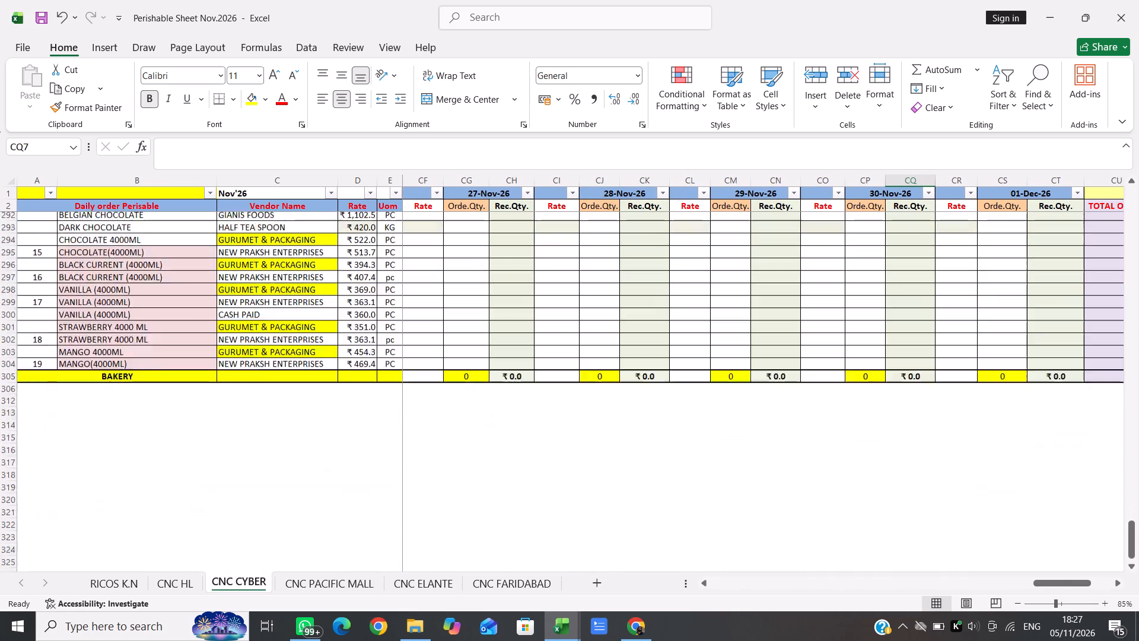
pyautogui.scroll(12, 593, 440)
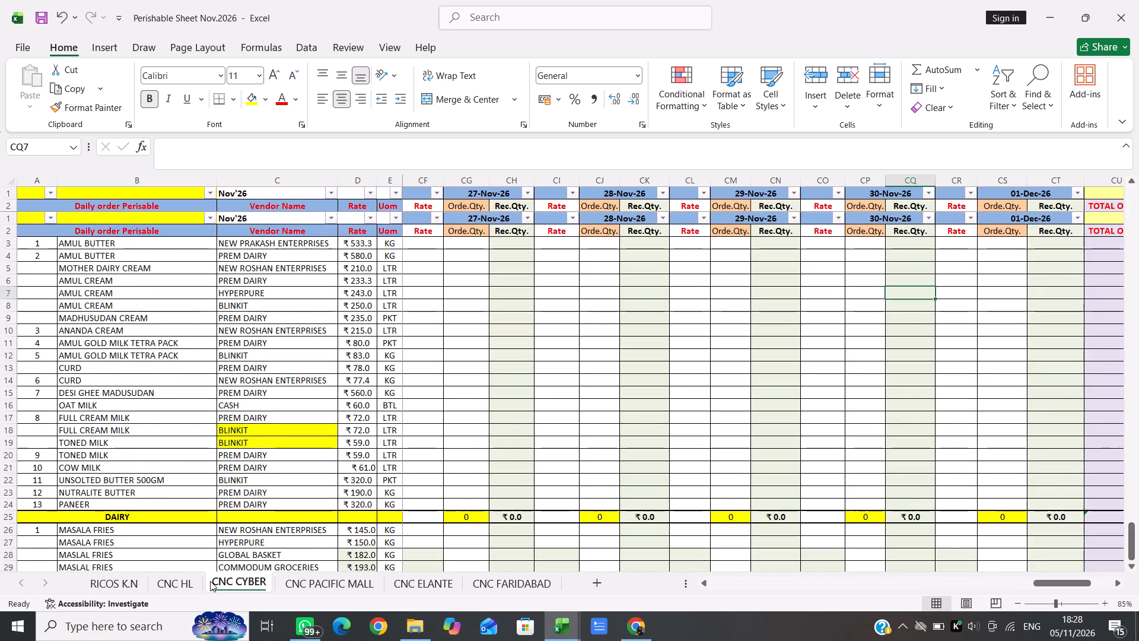
# Examine the daily columns and MTD totals on the CNC HL sheet down to the BAKERY section for leftover entries.
pyautogui.click(192, 579)
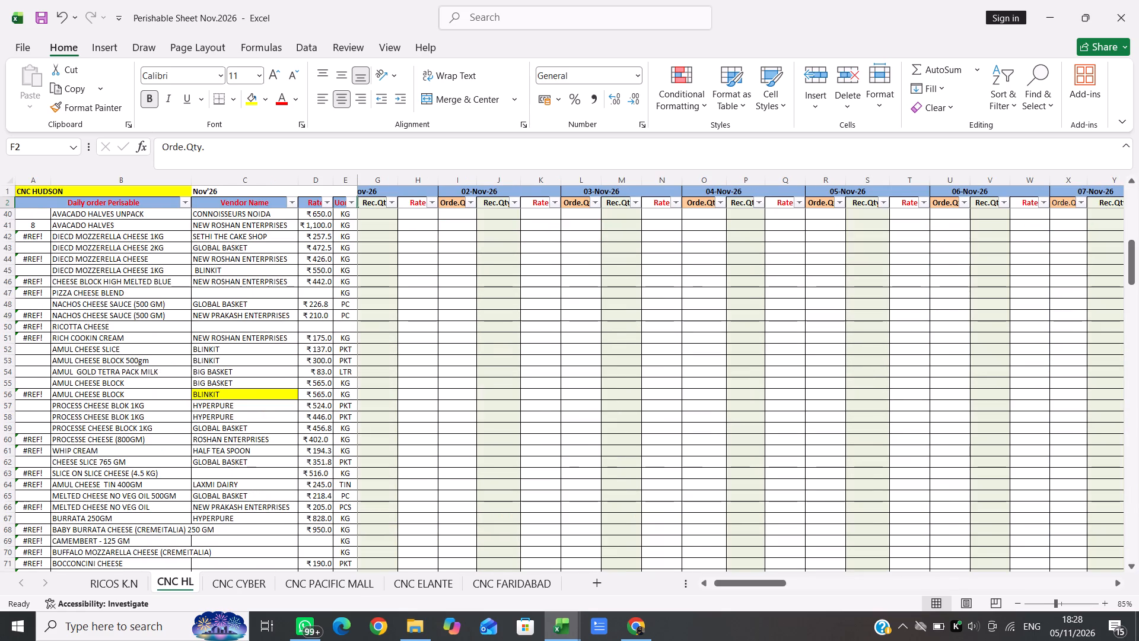
pyautogui.hscroll(-19, 447, 474)
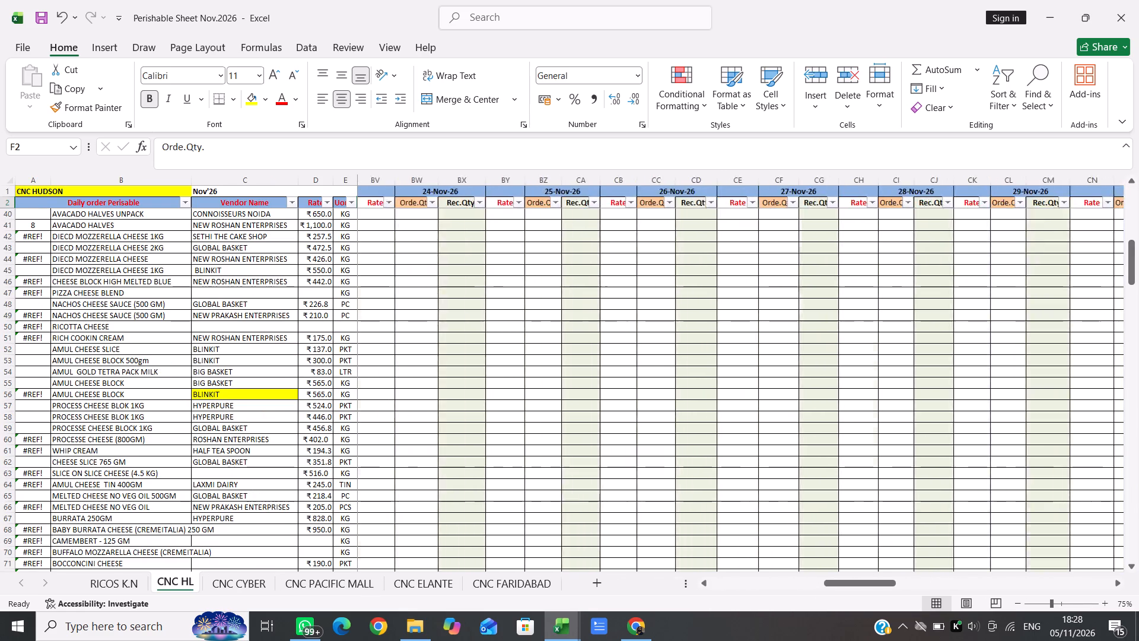
pyautogui.hscroll(-5, 447, 474)
pyautogui.hscroll(1, 447, 474)
pyautogui.scroll(-2, 447, 474)
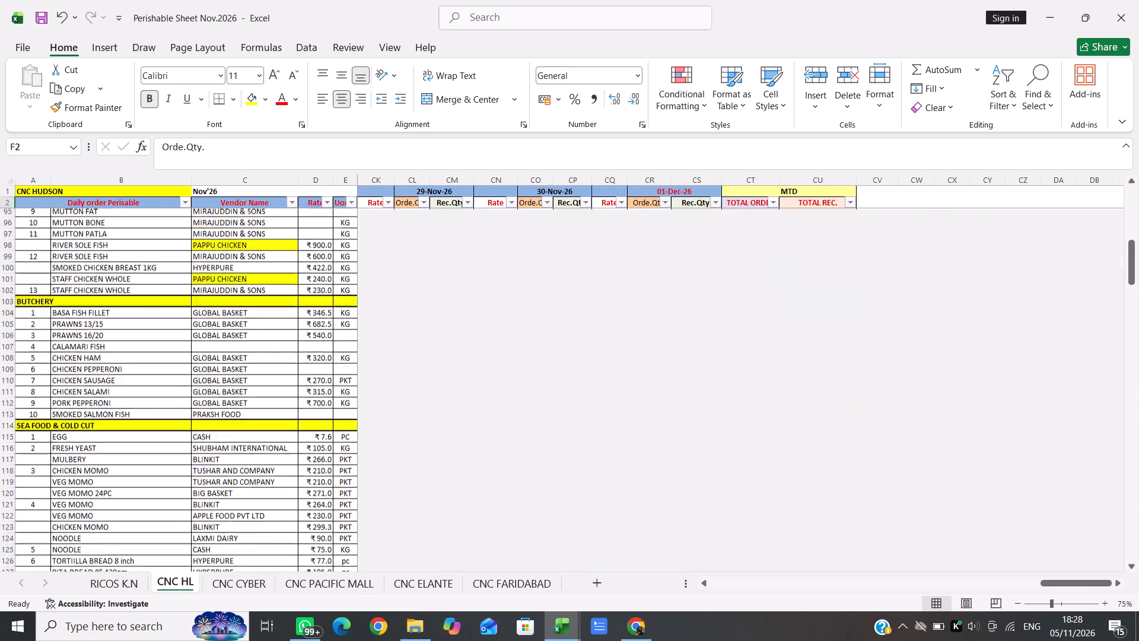
pyautogui.scroll(-8, 447, 474)
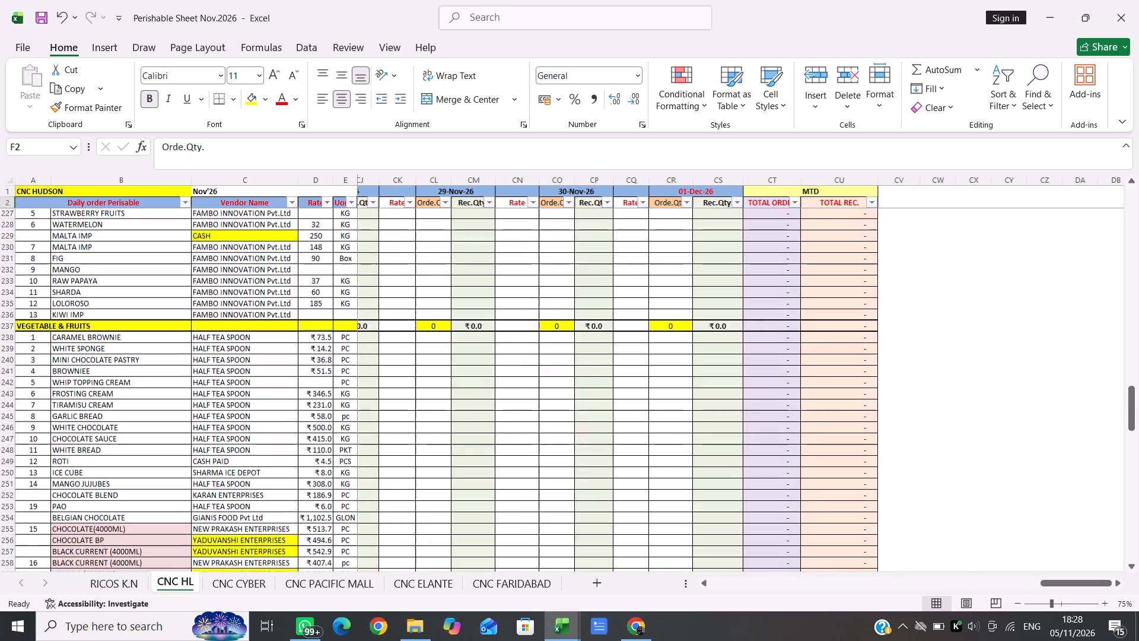
pyautogui.scroll(-3, 447, 474)
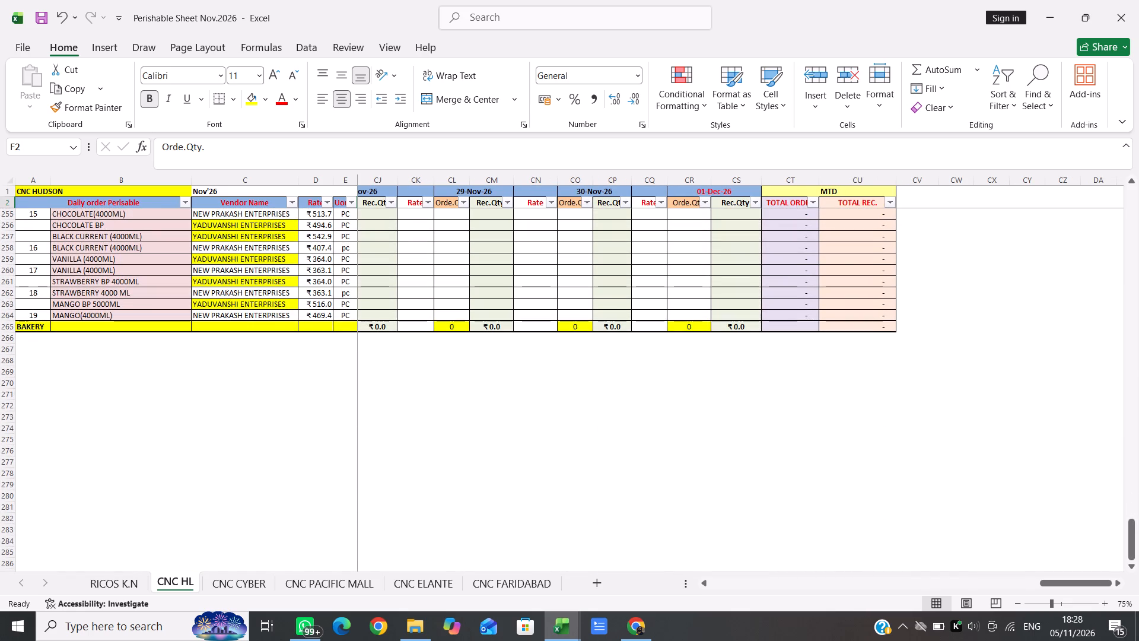
pyautogui.scroll(1, 447, 474)
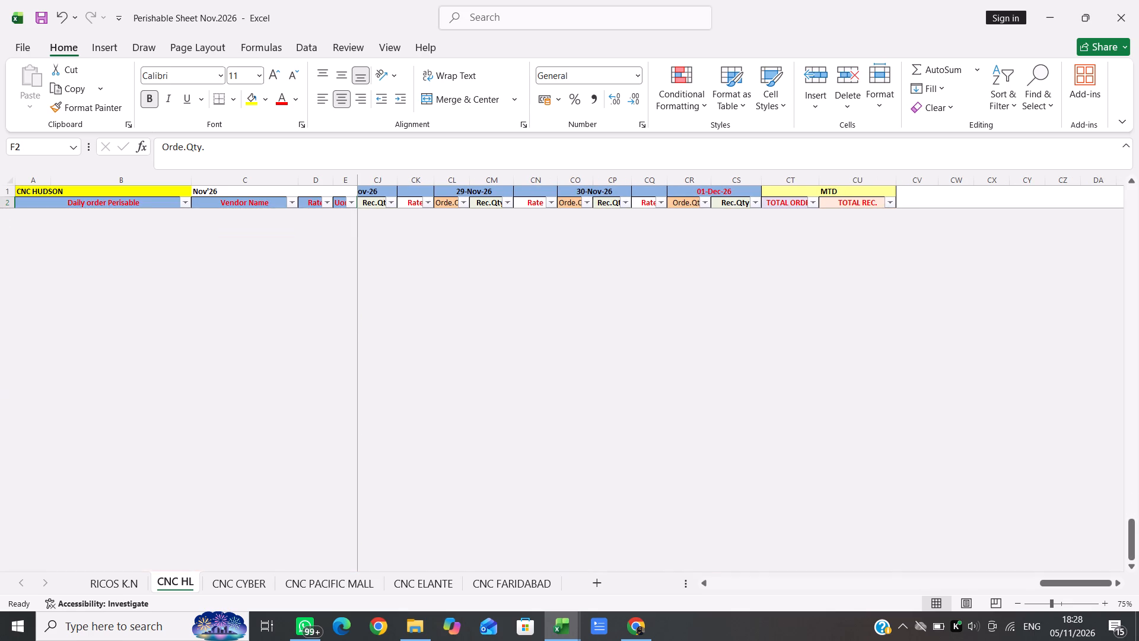
pyautogui.scroll(4, 447, 474)
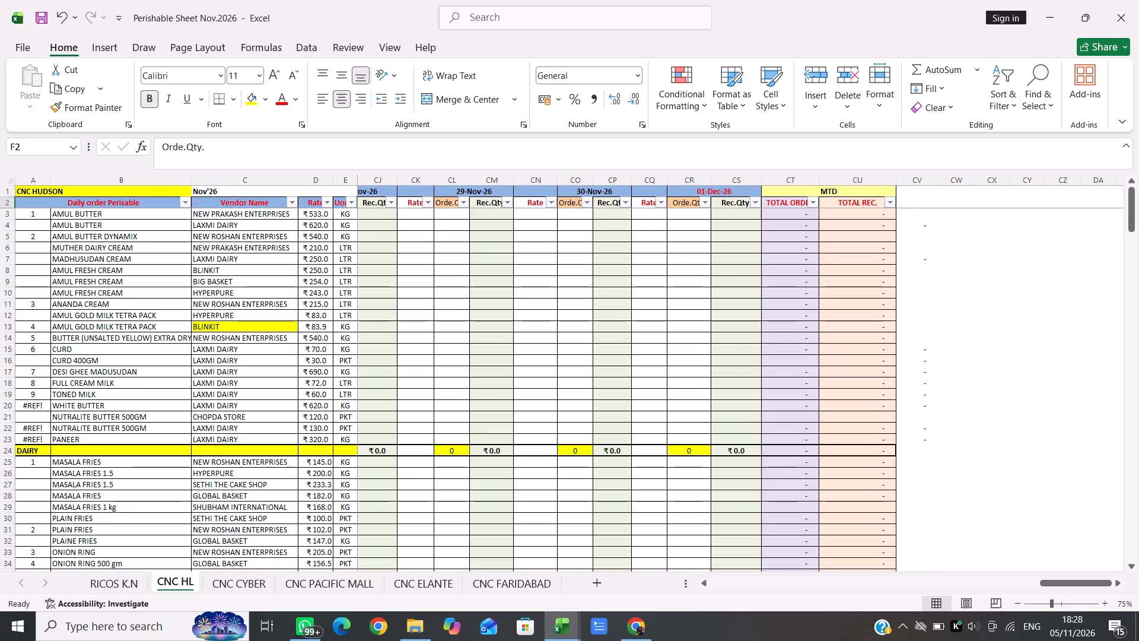
# Examine the daily columns and MTD totals on the RICOS K.N sheet from DAIRY down to BAKERY for leftover entries.
pyautogui.click(101, 585)
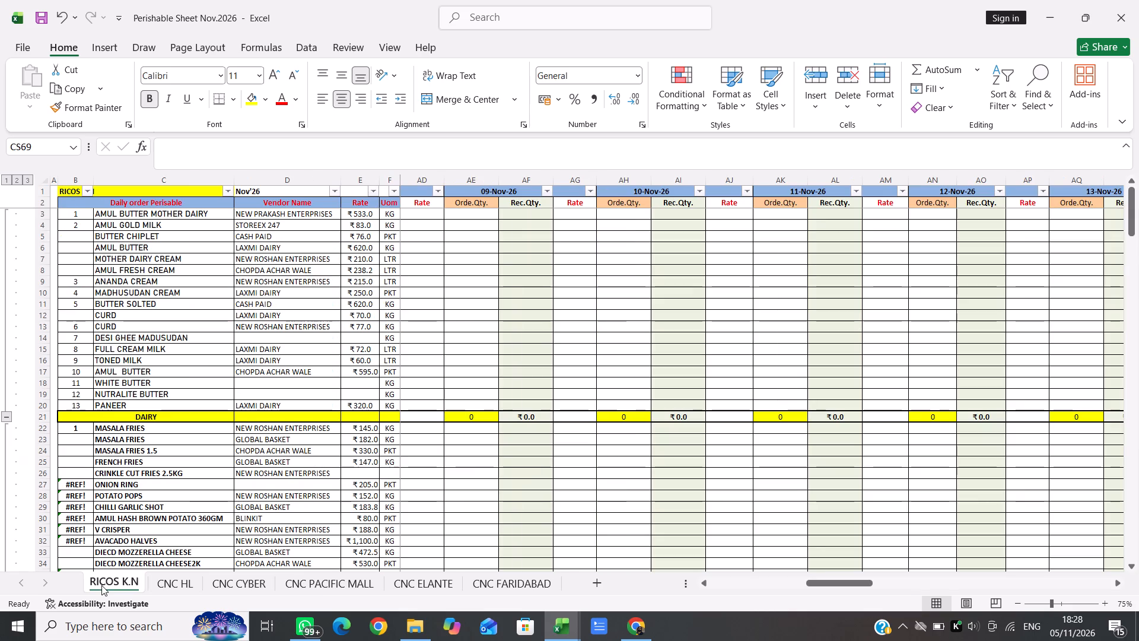
pyautogui.hscroll(-12, 498, 454)
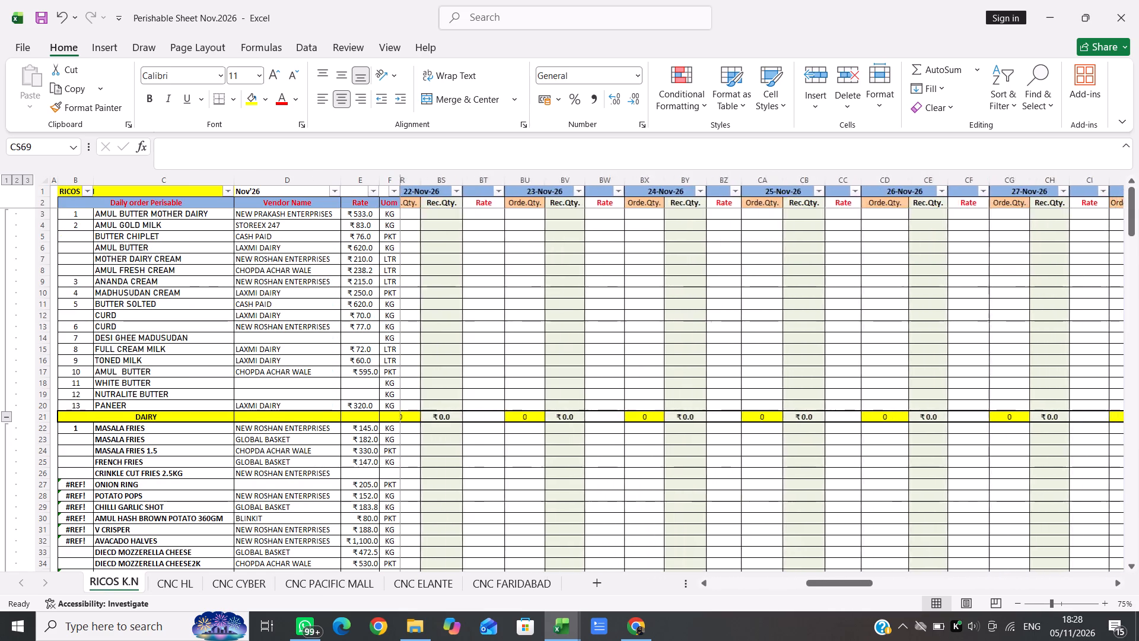
pyautogui.hscroll(-6, 498, 454)
pyautogui.hscroll(1, 498, 454)
pyautogui.scroll(-2, 498, 454)
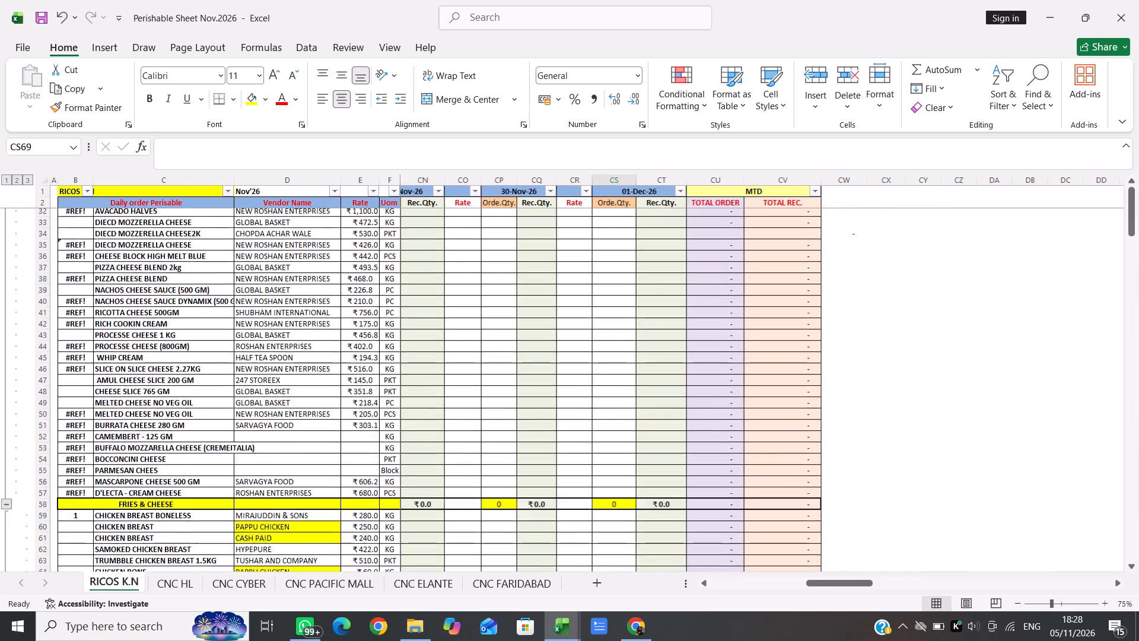
pyautogui.scroll(-7, 498, 454)
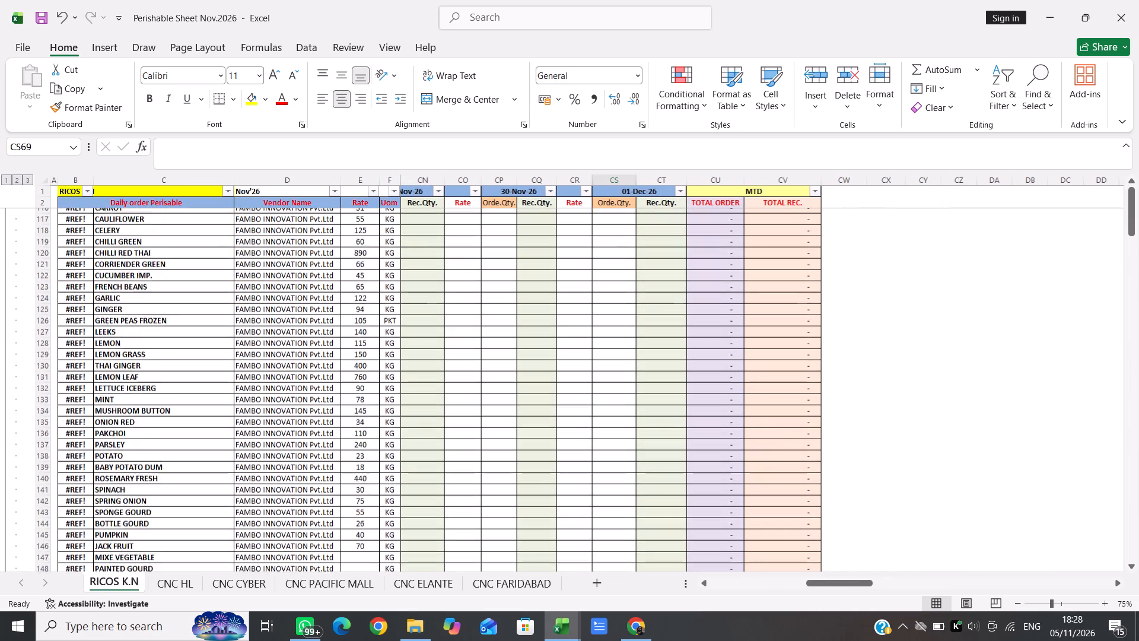
pyautogui.scroll(-7, 498, 454)
pyautogui.scroll(2, 498, 454)
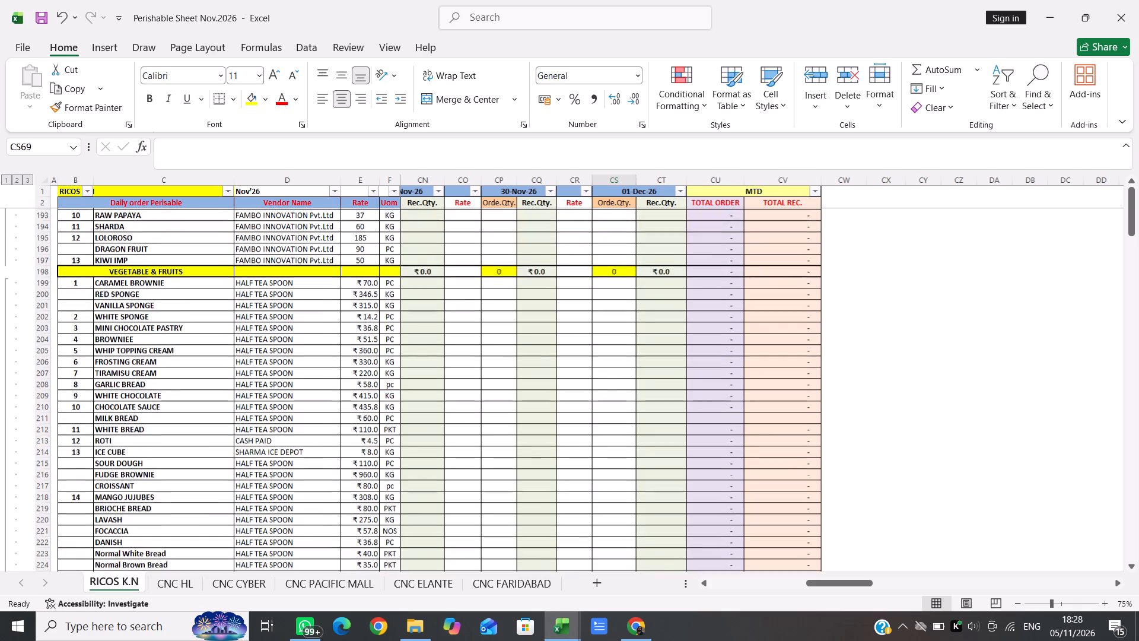
pyautogui.scroll(-7, 498, 454)
pyautogui.scroll(1, 498, 454)
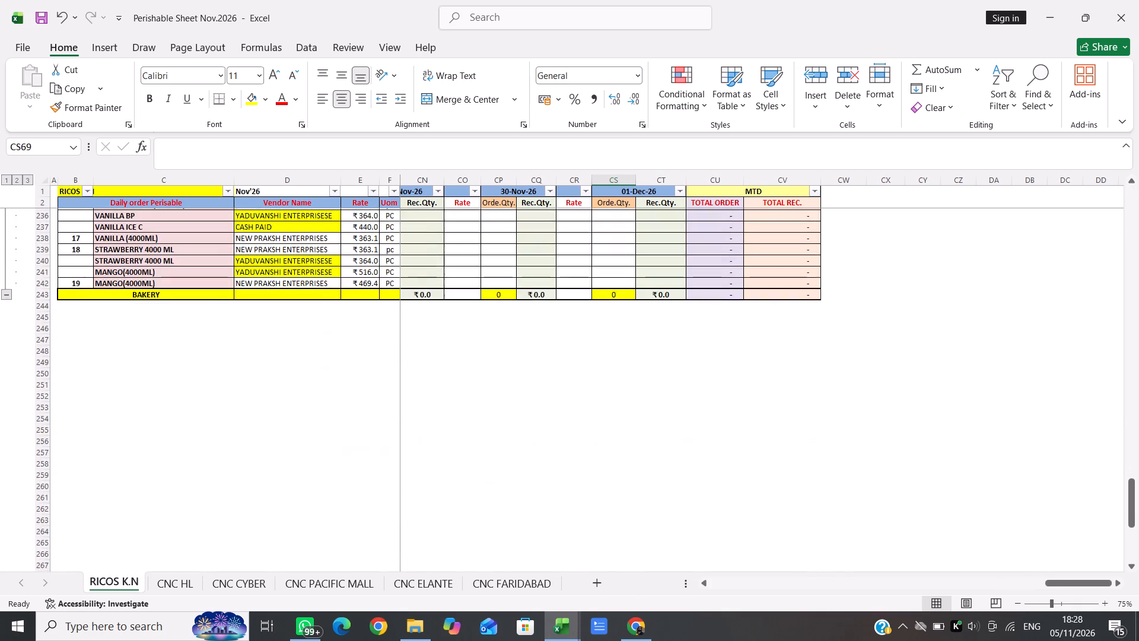
pyautogui.scroll(9, 498, 454)
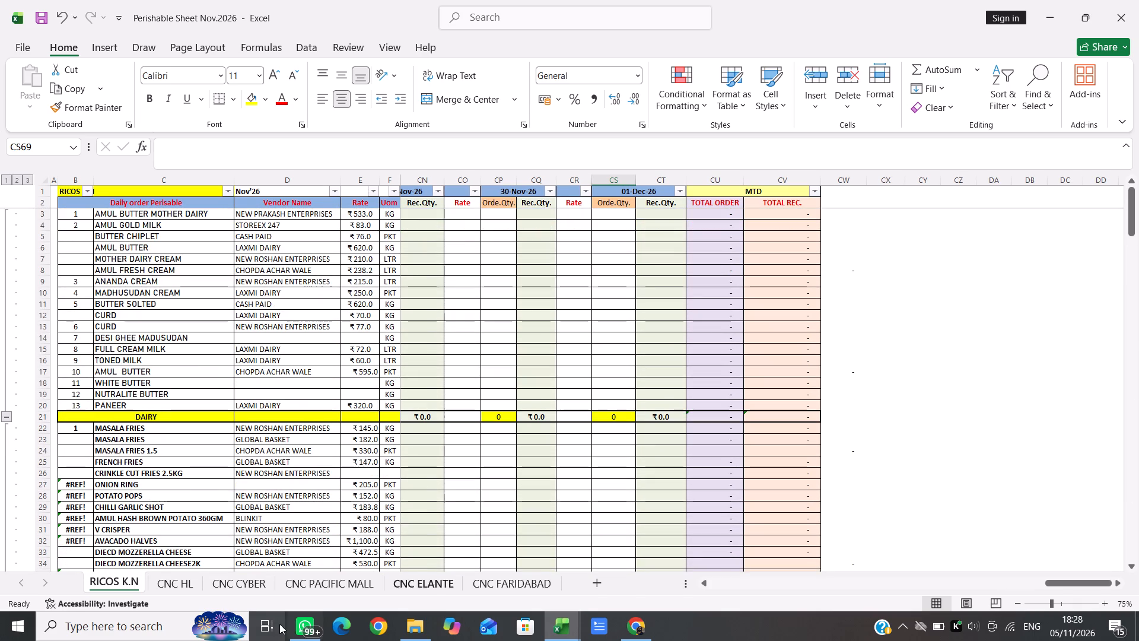
# Inspect the FROZEN row's received-quantity formula for 01-Dec-26 in cell CS114 of the CNC ELANTE sheet.
pyautogui.click(524, 580)
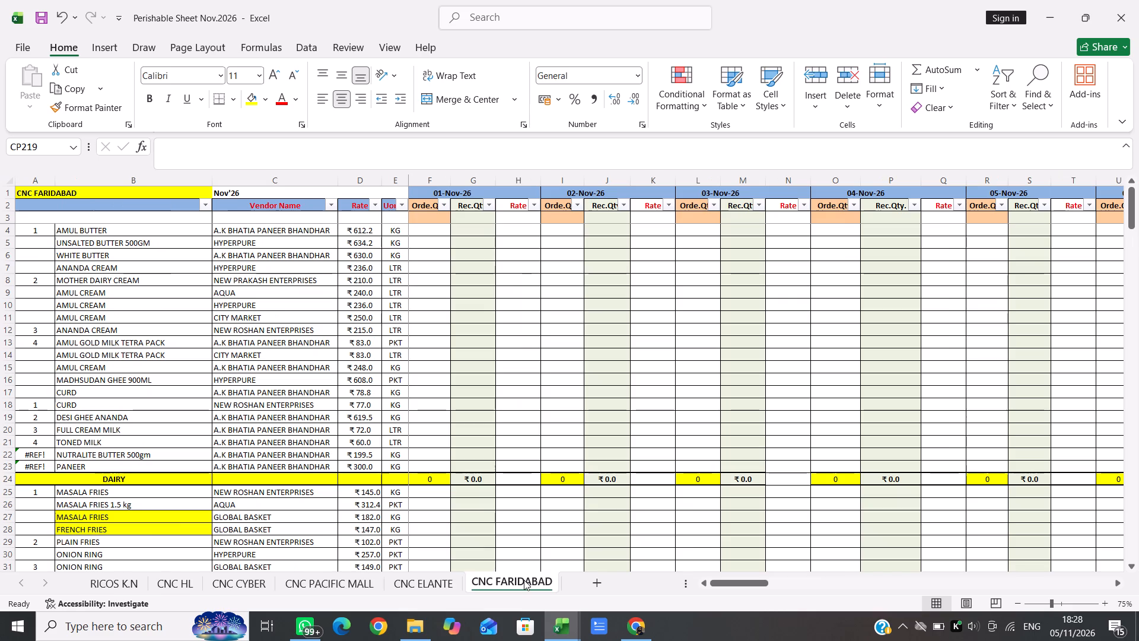
pyautogui.click(409, 573)
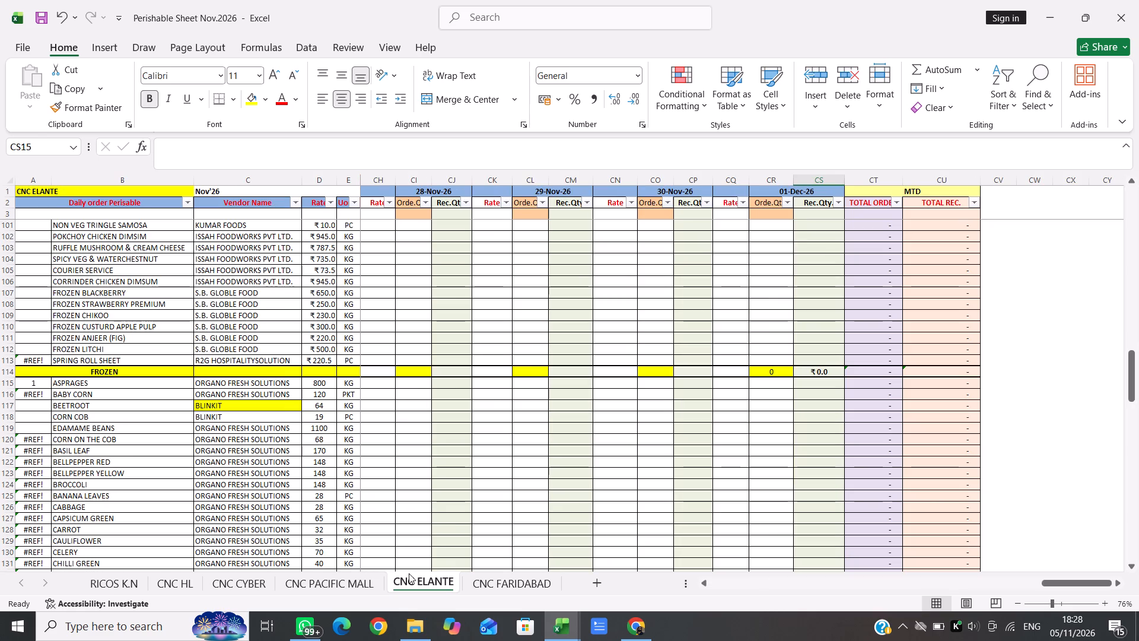
pyautogui.click(821, 376)
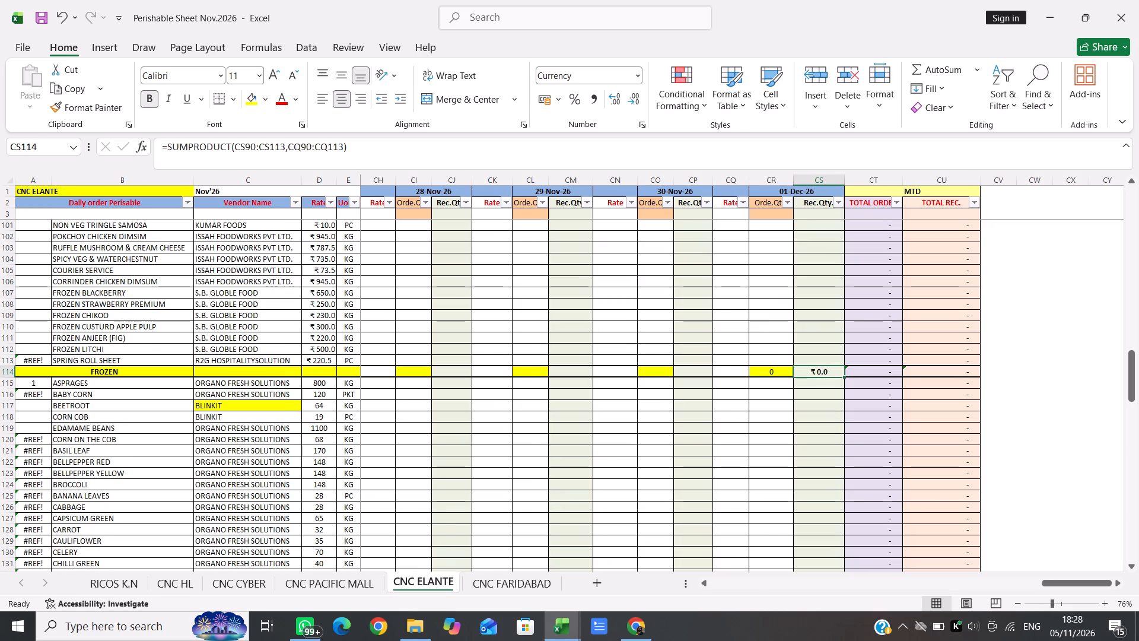
pyautogui.press('F2')
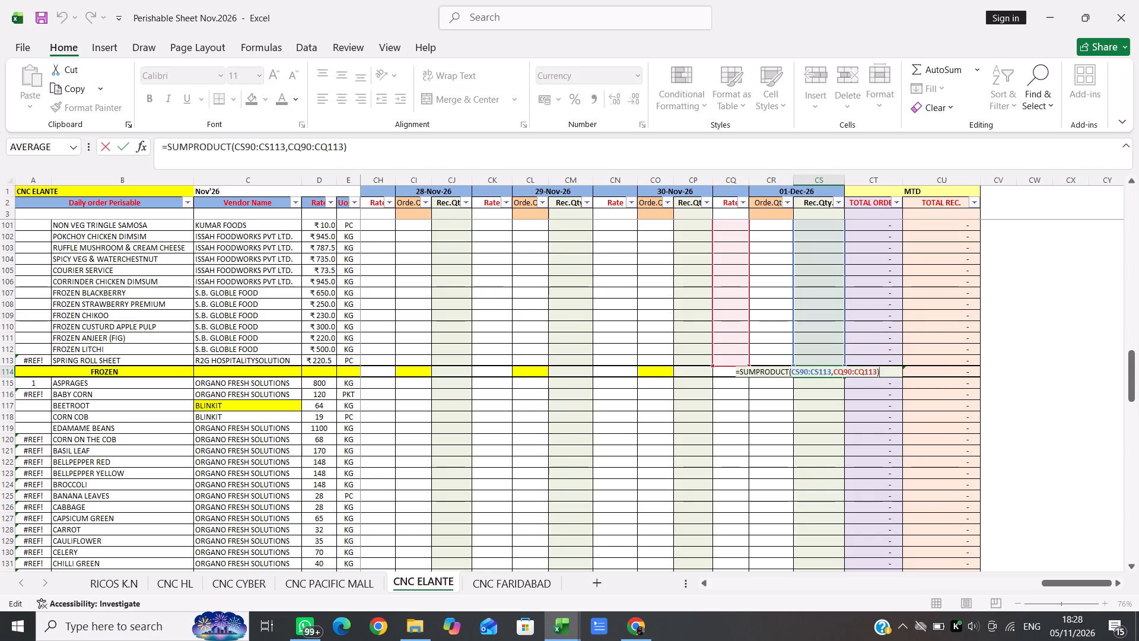
# Enter =SUMPRODUCT(CP90:CP113*CN90:CN113) in CP114, the FROZEN row's Rec.Qty. cell for 30-Nov-26 on the CNC ELANTE sheet.
pyautogui.click(699, 371)
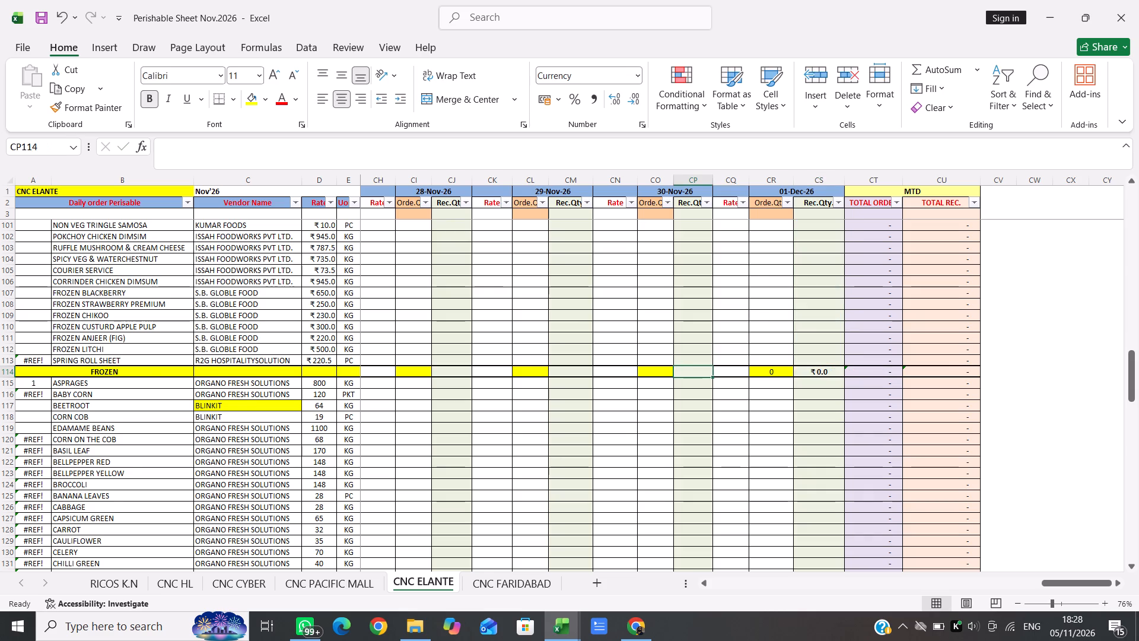
pyautogui.scroll(5, 699, 371)
pyautogui.scroll(-2, 699, 371)
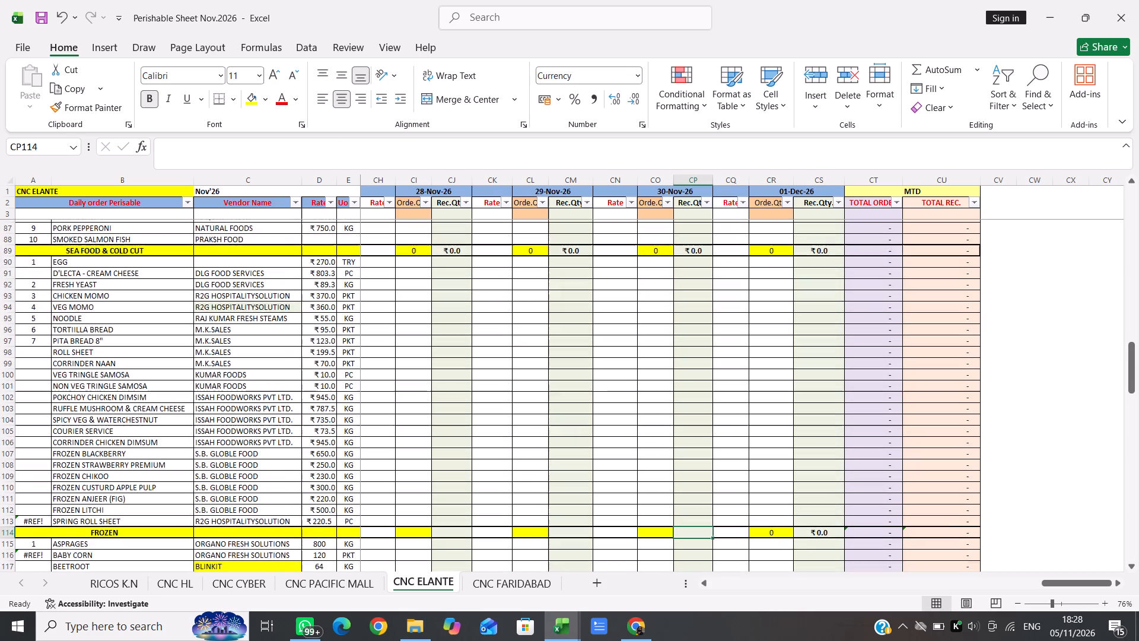
pyautogui.scroll(-2, 699, 371)
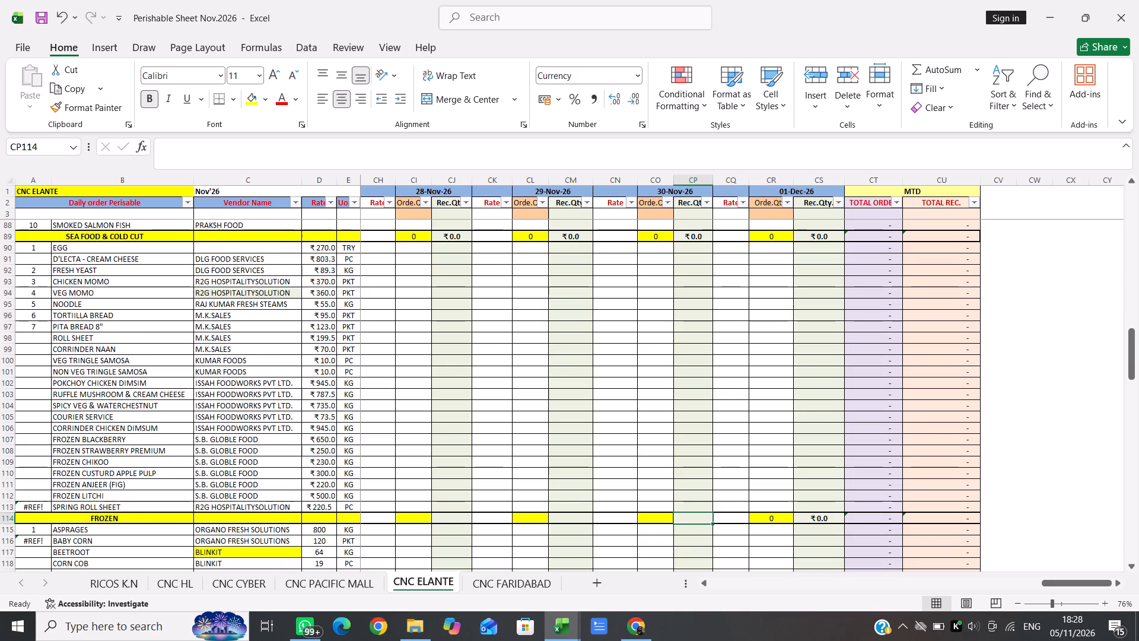
pyautogui.press('=')
pyautogui.write('sumproduct')
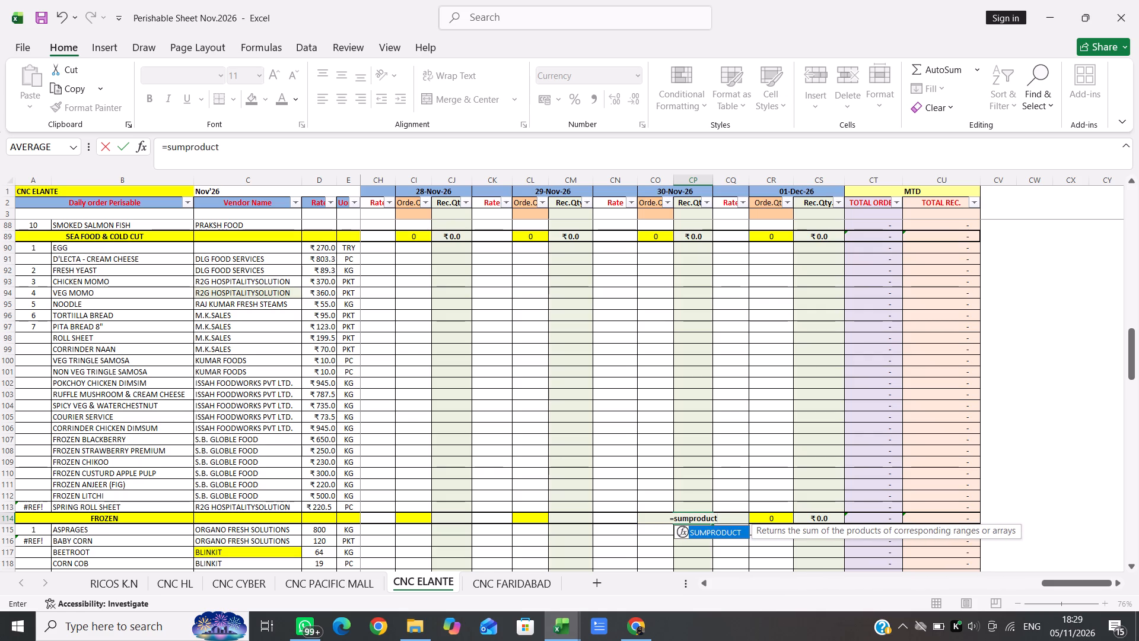
pyautogui.hotkey('shift', '(')
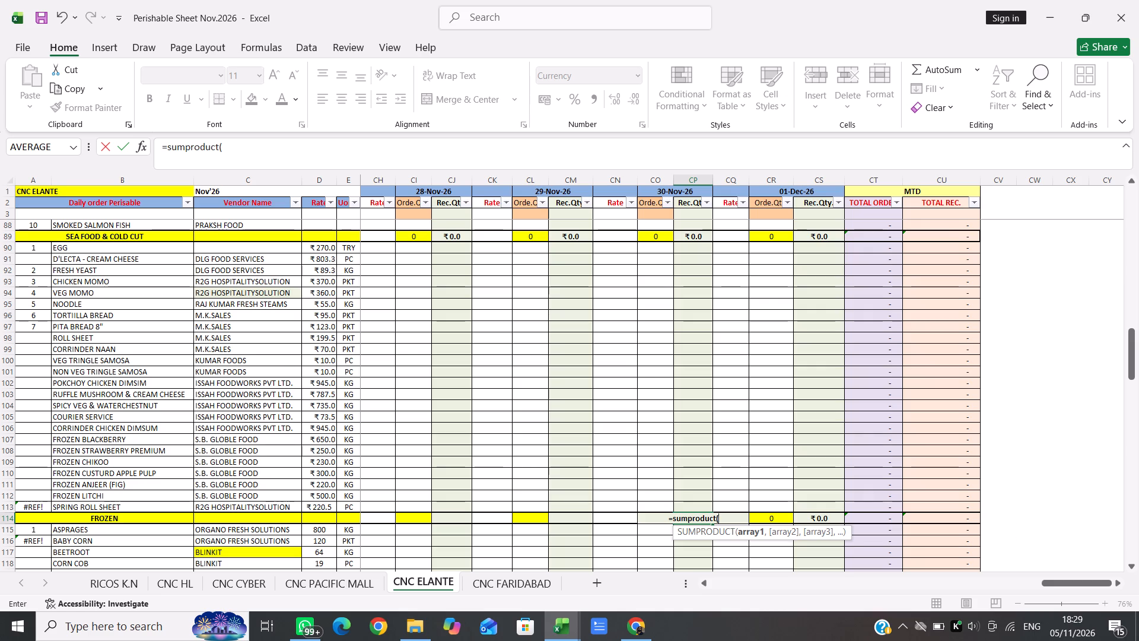
pyautogui.click(699, 258)
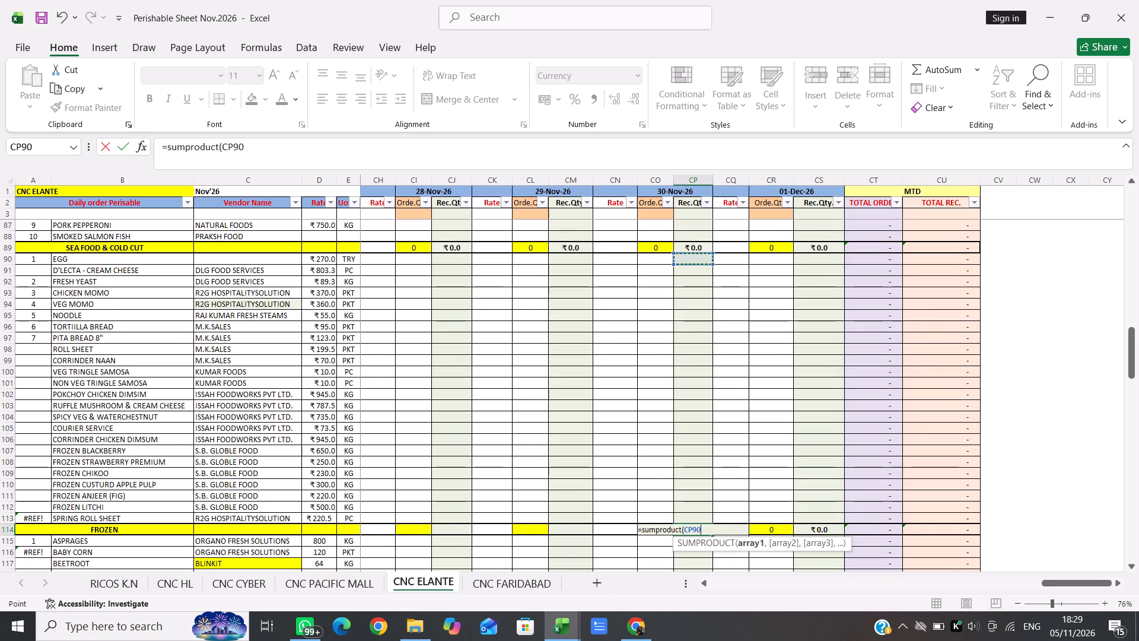
pyautogui.hotkey('shift', 'Down')
pyautogui.hotkey('shift', 'Down')
pyautogui.hotkey('shift', 'Down')
pyautogui.hotkey('shift', 'Down')
pyautogui.hotkey('shift', 'Down')
pyautogui.hotkey('shift', 'Down')
pyautogui.hotkey('shift', 'Down')
pyautogui.hotkey('shift', 'Down')
pyautogui.hotkey('shift', 'Down')
pyautogui.hotkey('shift', 'Down')
pyautogui.hotkey('shift', 'Down')
pyautogui.hotkey('shift', 'Down')
pyautogui.hotkey('shift', 'Down')
pyautogui.hotkey('shift', 'Down')
pyautogui.hotkey('shift', 'Down')
pyautogui.hotkey('shift', 'Down')
pyautogui.hotkey('shift', 'Down')
pyautogui.hotkey('shift', 'Down')
pyautogui.hotkey('shift', 'Down')
pyautogui.hotkey('shift', 'Down')
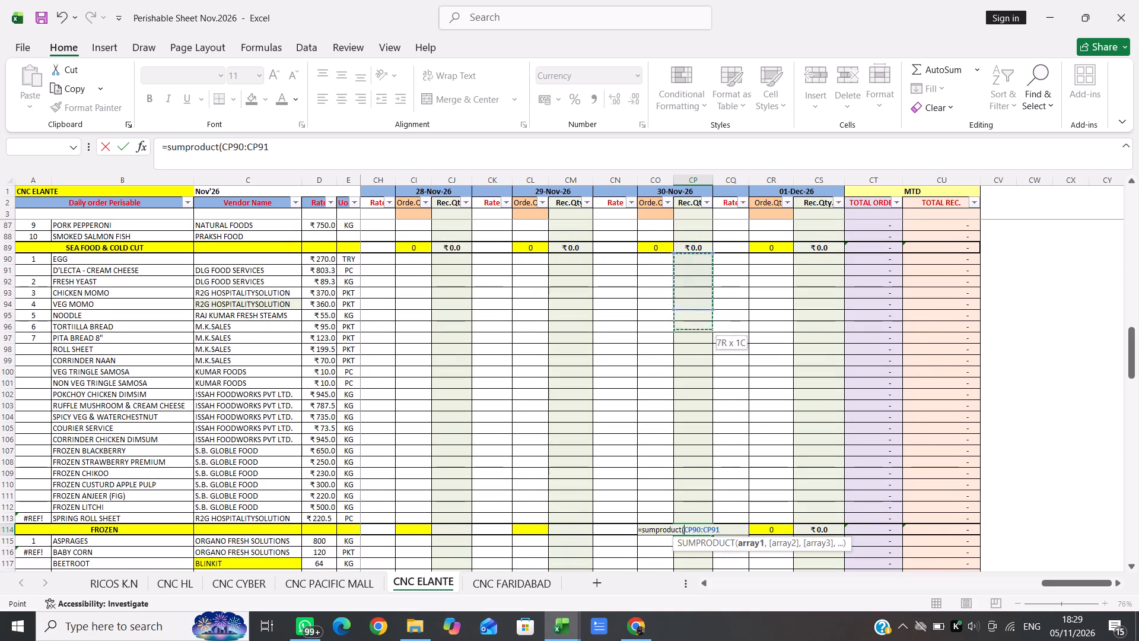
pyautogui.hotkey('shift', 'Down')
pyautogui.hotkey('shift', 'Down')
pyautogui.hotkey('shift', 'Down')
pyautogui.hotkey('shift', 'Down')
pyautogui.hotkey('shift', 'Down')
pyautogui.hotkey('shift', 'Down')
pyautogui.hotkey('shift', 'Down')
pyautogui.hotkey('shift', 'Down')
pyautogui.hotkey('shift', 'Down')
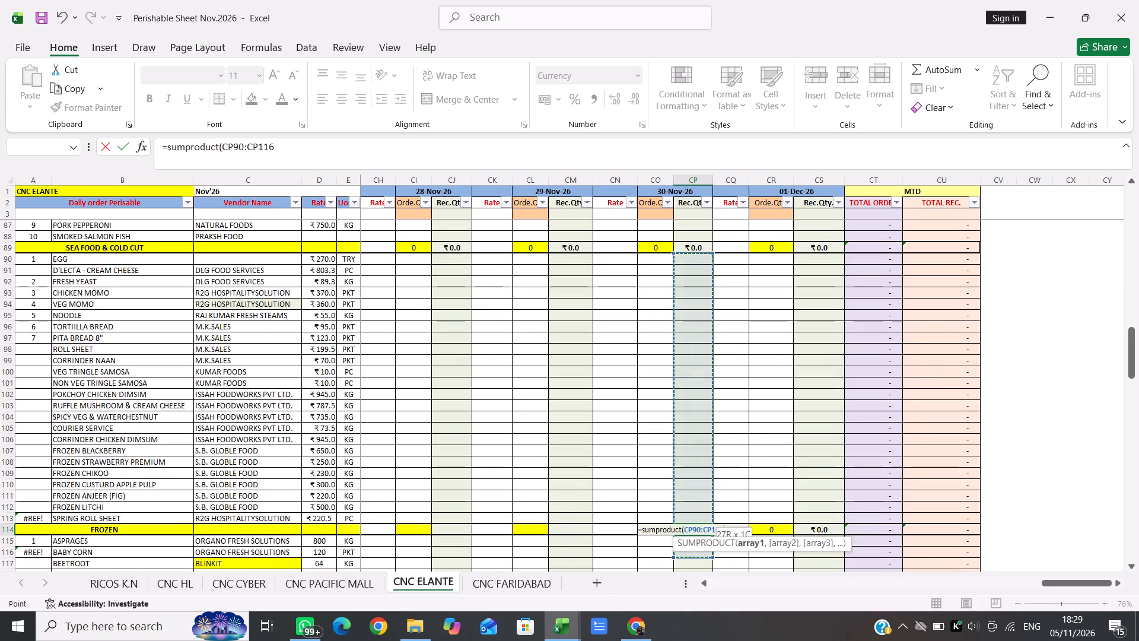
pyautogui.hotkey('shift', 'Up')
pyautogui.hotkey('shift', 'Up')
pyautogui.hotkey('shift', 'Up')
pyautogui.hotkey('shift', 'Up')
pyautogui.hotkey('shift', 'Down')
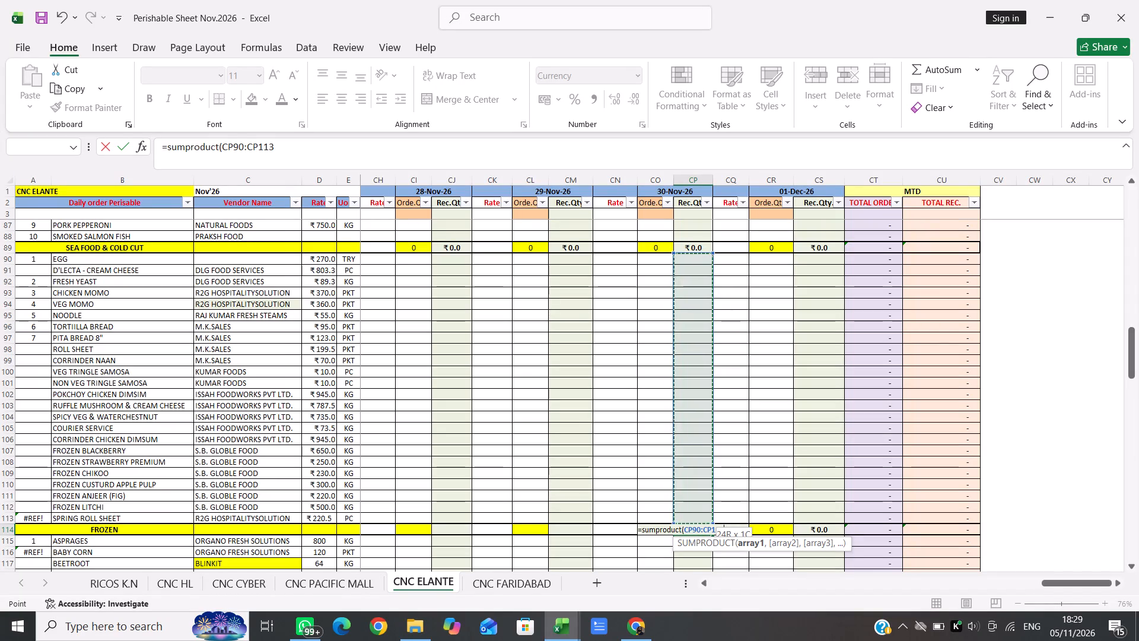
pyautogui.press('*')
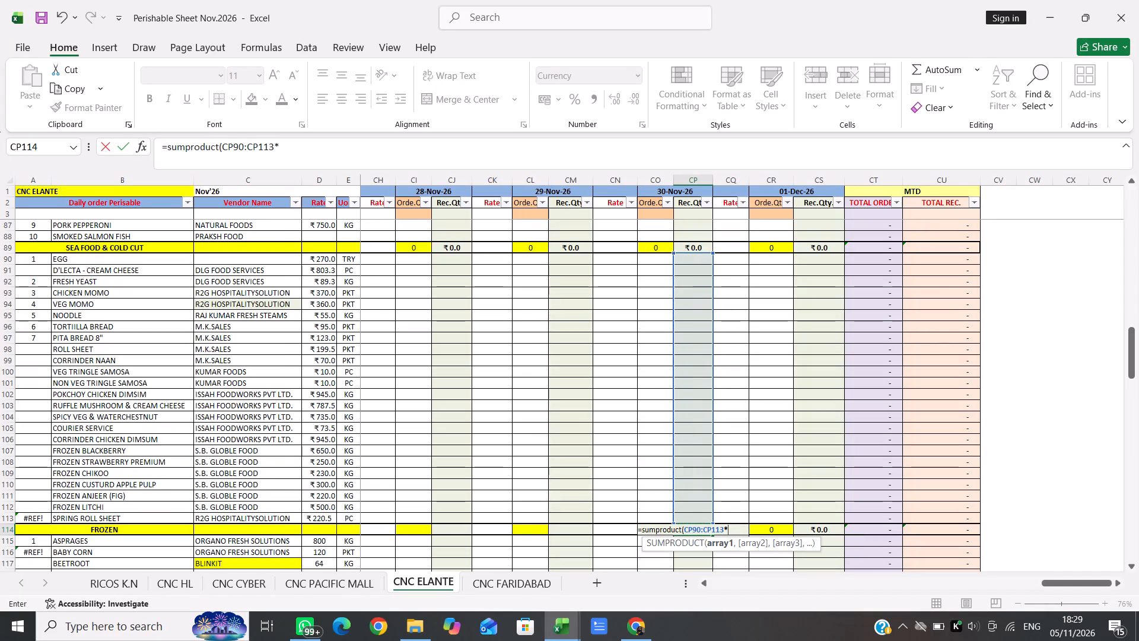
pyautogui.click(617, 259)
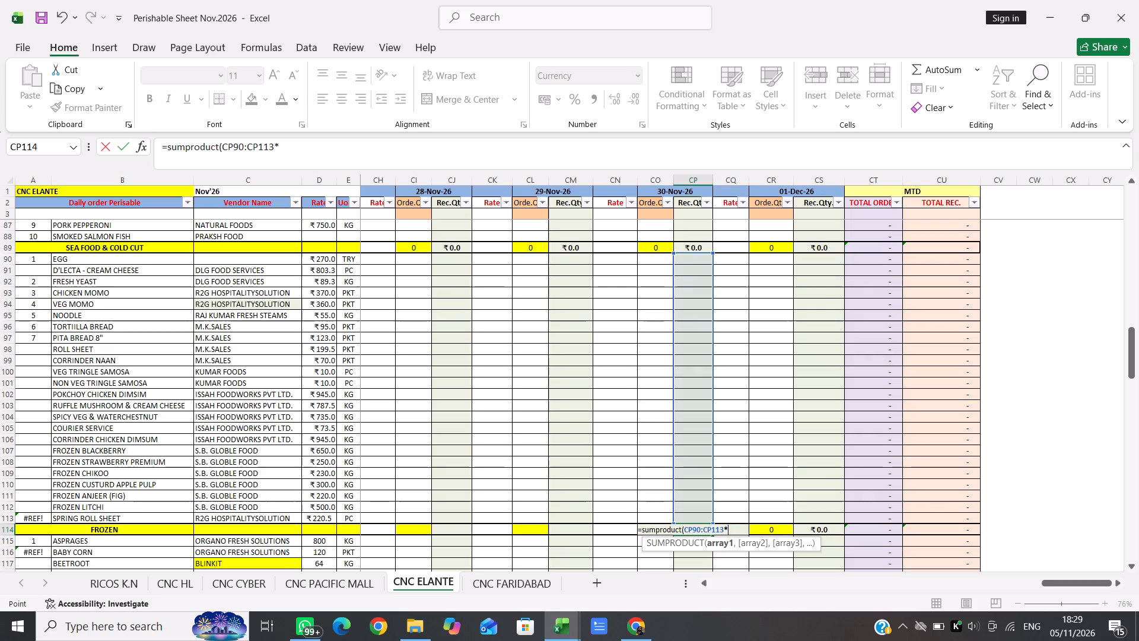
pyautogui.hotkey('shift', 'Down')
pyautogui.hotkey('shift', 'Down')
pyautogui.hotkey('shift', 'Down')
pyautogui.hotkey('shift', 'Down')
pyautogui.hotkey('shift', 'Down')
pyautogui.hotkey('shift', 'Down')
pyautogui.hotkey('shift', 'Down')
pyautogui.hotkey('shift', 'Down')
pyautogui.hotkey('shift', 'Down')
pyautogui.hotkey('shift', 'Down')
pyautogui.hotkey('shift', 'Down')
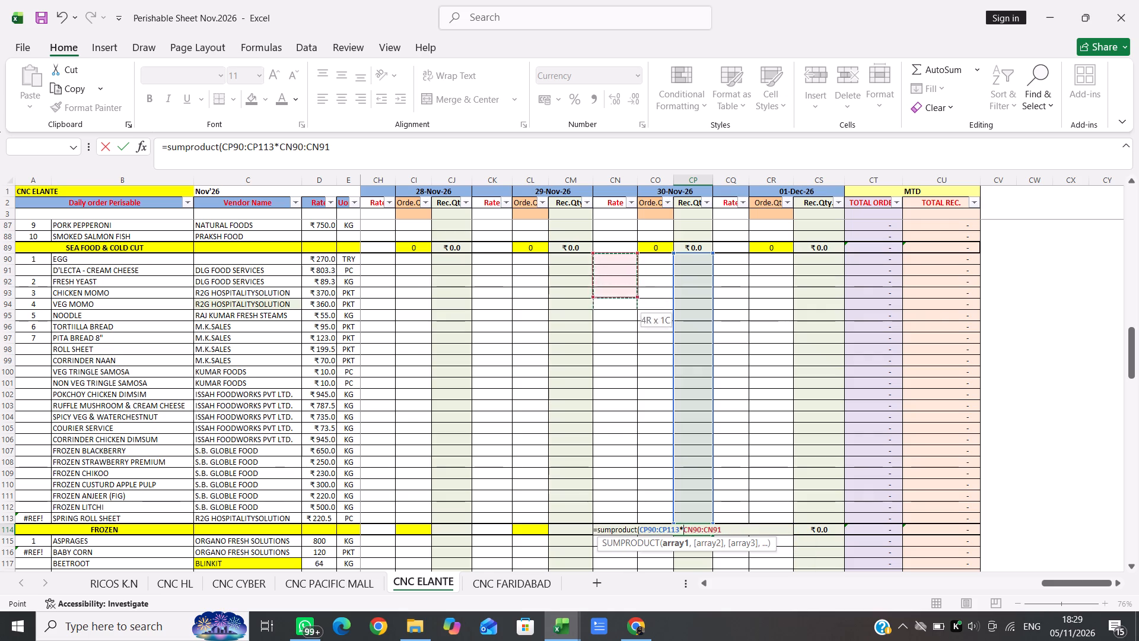
pyautogui.hotkey('shift', 'Down')
pyautogui.hotkey('shift', 'Down')
pyautogui.hotkey('shift', 'Down')
pyautogui.hotkey('shift', 'Down')
pyautogui.hotkey('shift', 'Down')
pyautogui.hotkey('shift', 'Down')
pyautogui.hotkey('shift', 'Down')
pyautogui.hotkey('shift', 'Down')
pyautogui.hotkey('shift', 'Down')
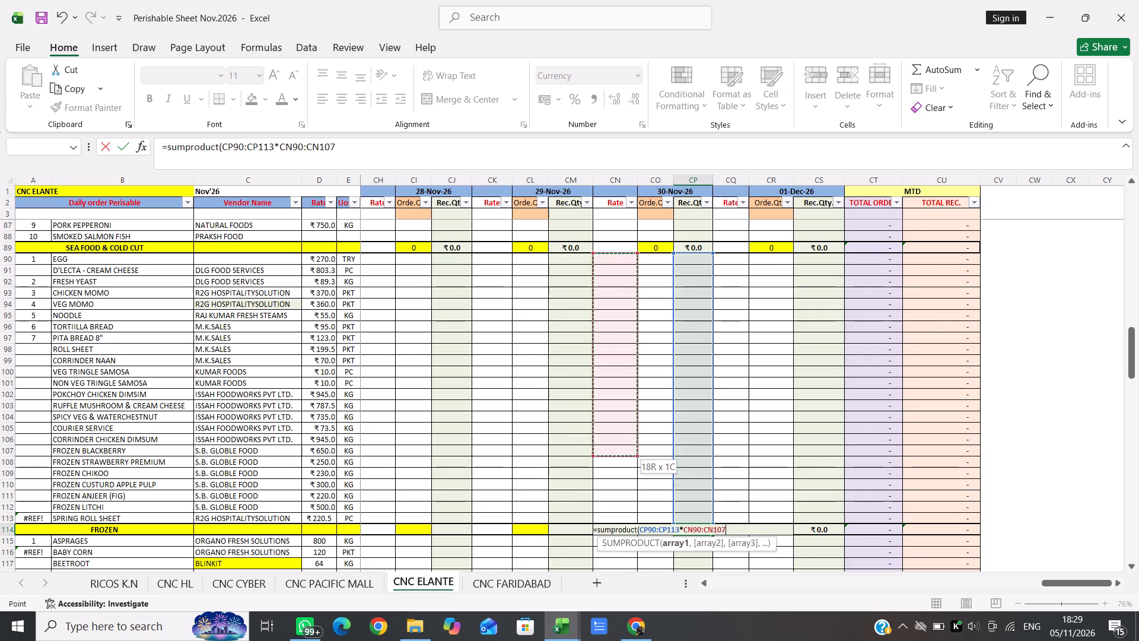
pyautogui.hotkey('shift', 'Down')
pyautogui.hotkey('shift', 'Down')
pyautogui.hotkey('shift', 'Down')
pyautogui.hotkey('shift', 'Down')
pyautogui.hotkey('shift', 'Down')
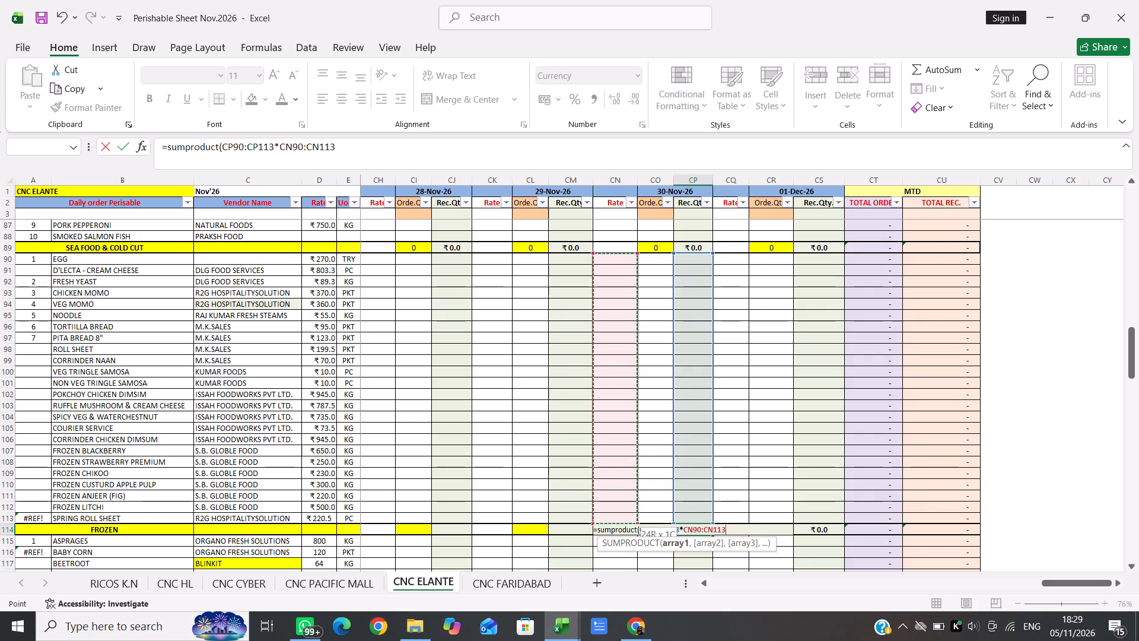
pyautogui.press('Return')
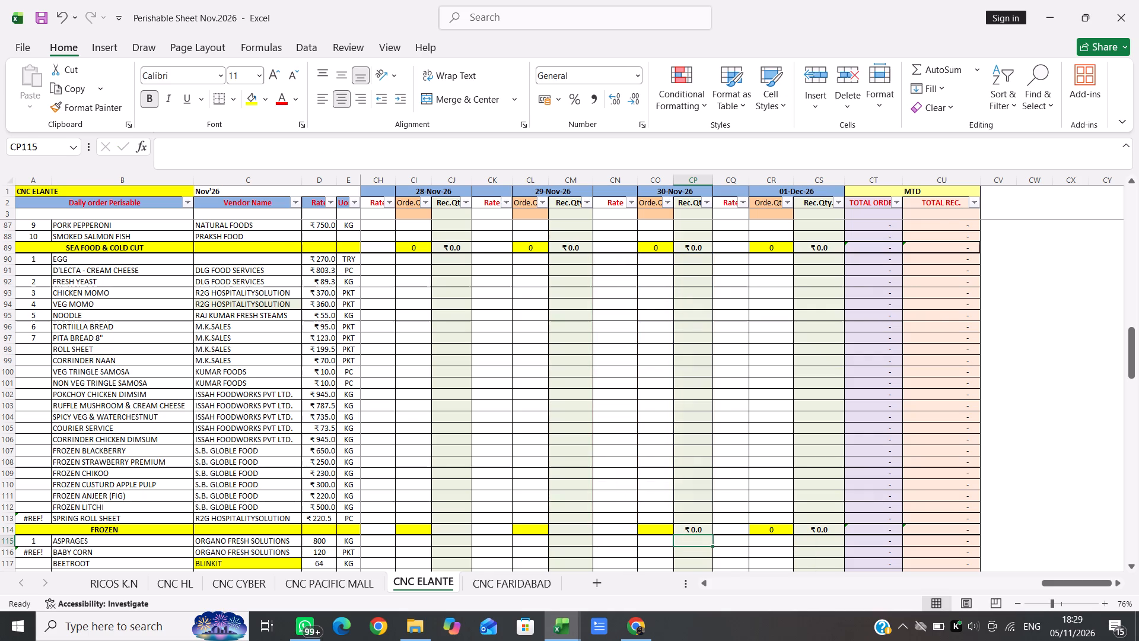
# Inspect the FROZEN row's Rec.Qty. formula for 30-Nov-26 in cell CP114 and the ranges it references.
pyautogui.click(696, 532)
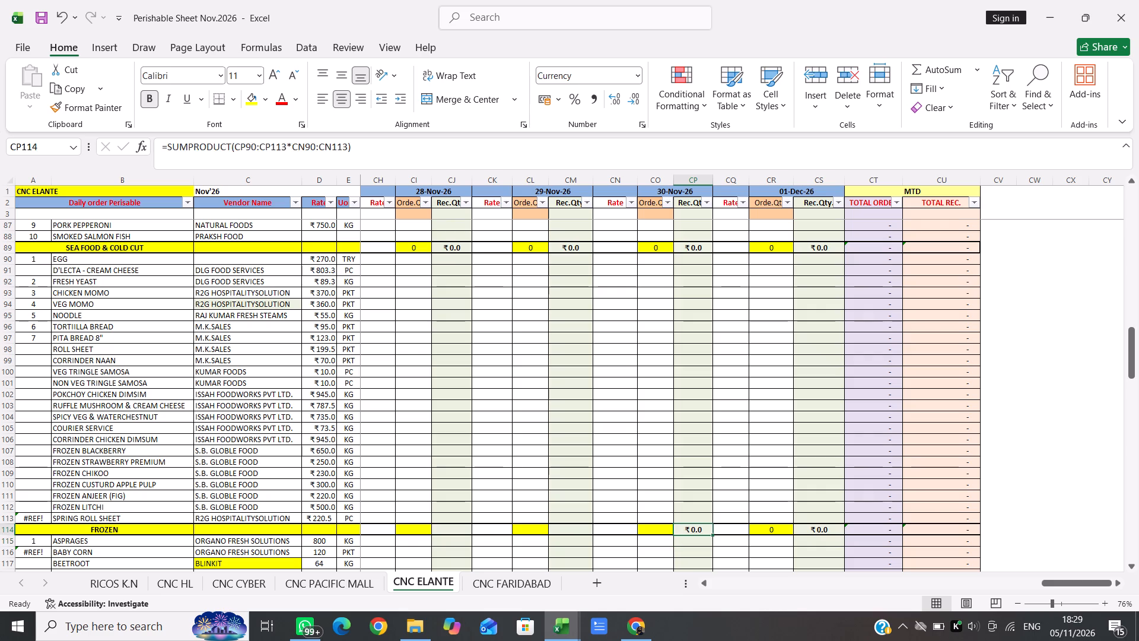
pyautogui.press('F3')
pyautogui.press('F2')
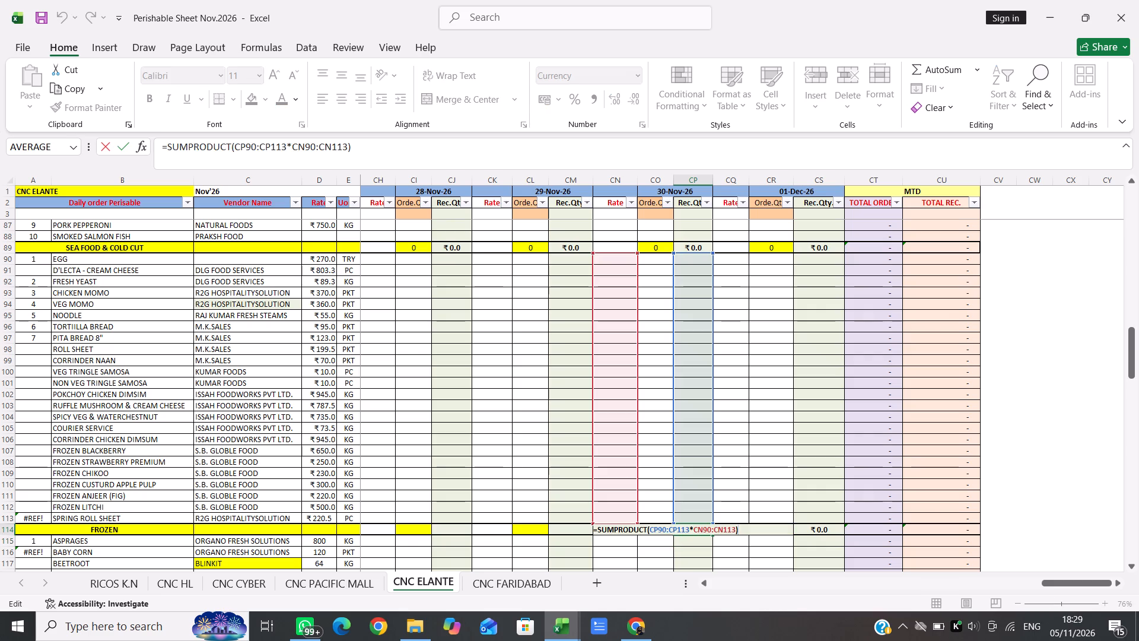
pyautogui.click(647, 465)
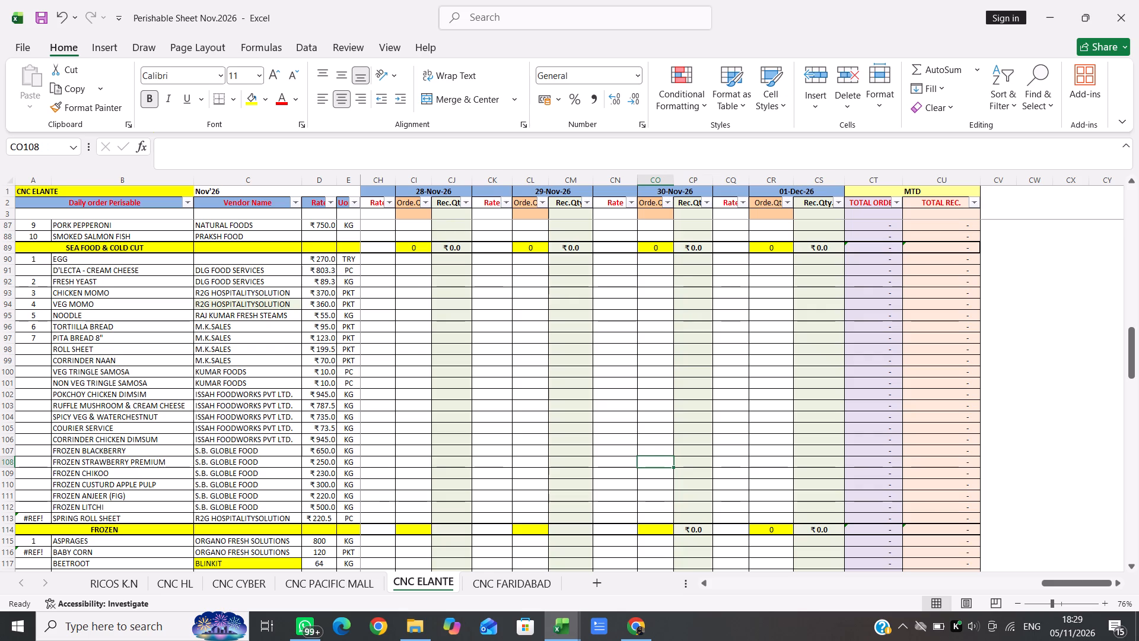
# Enter =SUMPRODUCT(CP90:CP113*CN90:CN113) in CO114, the FROZEN row's order-quantity cell for 30-Nov-26 on the CNC ELANTE sheet.
pyautogui.click(666, 528)
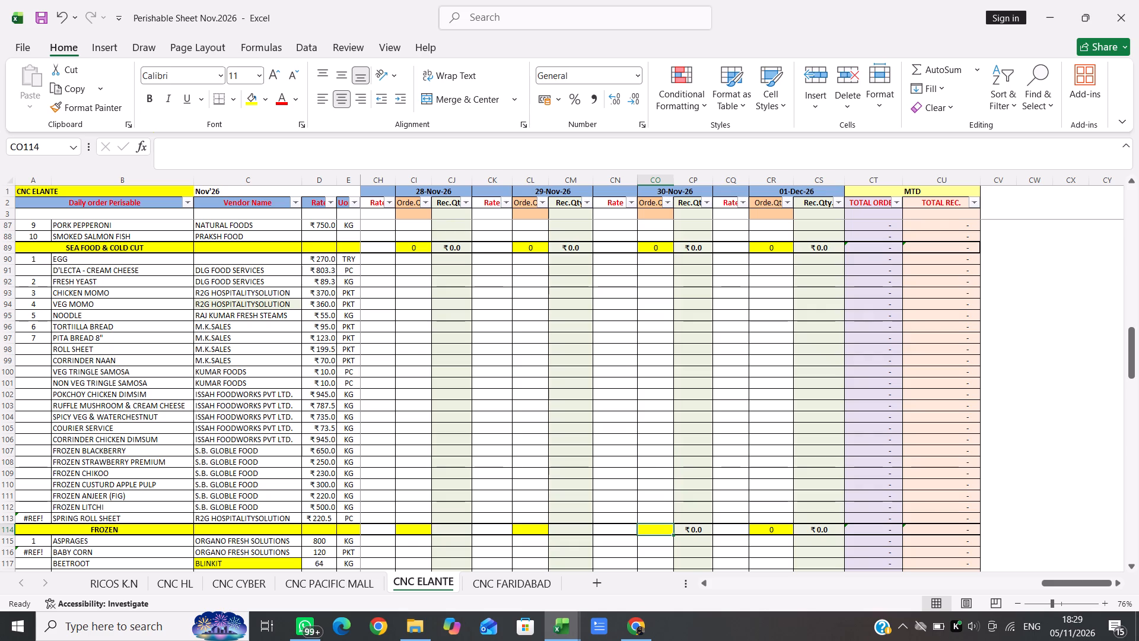
pyautogui.scroll(-1, 666, 528)
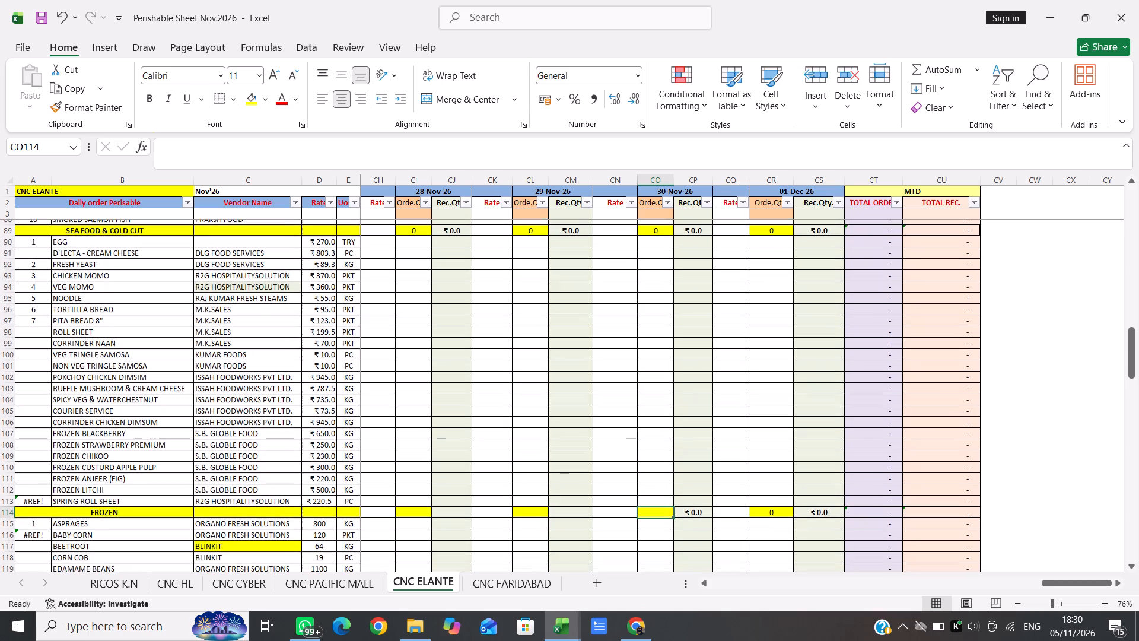
pyautogui.scroll(-1, 666, 528)
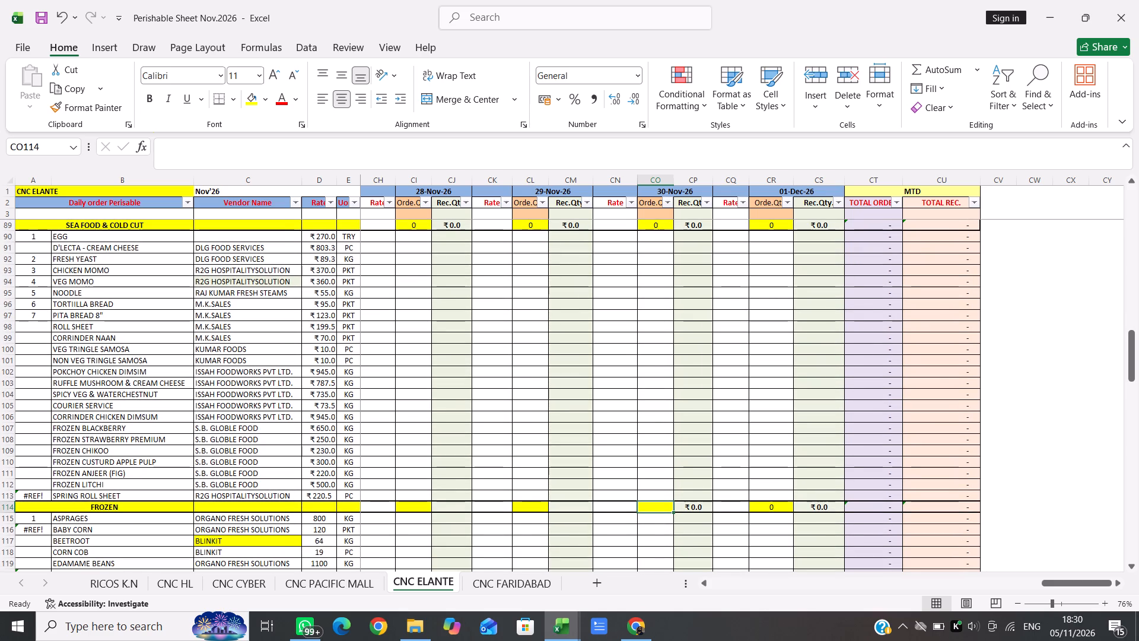
pyautogui.click(610, 509)
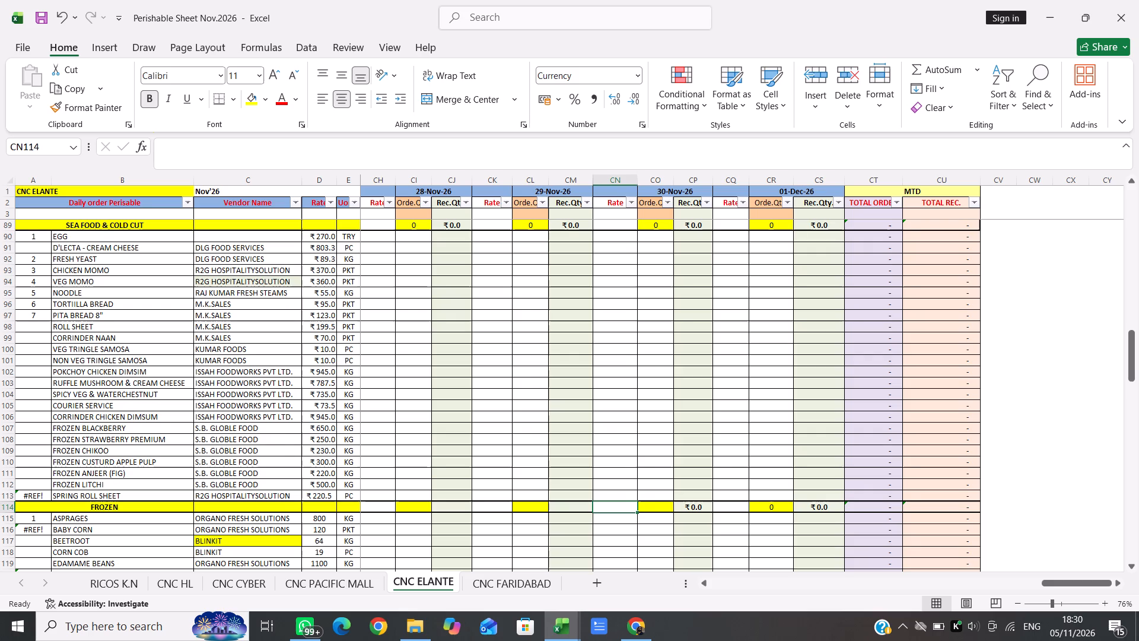
pyautogui.click(668, 508)
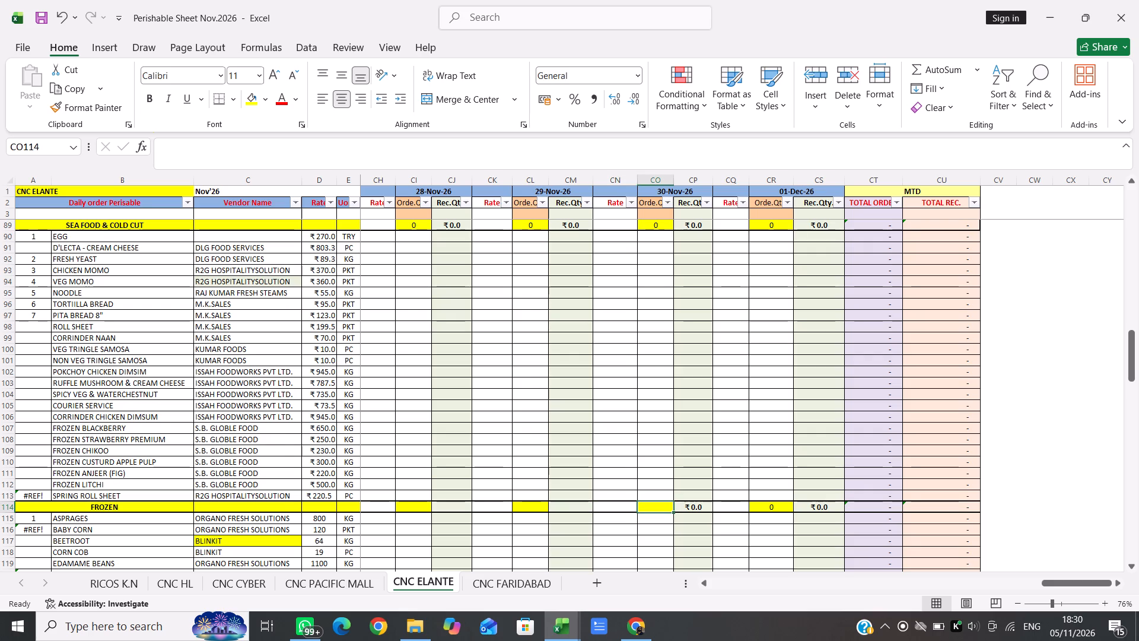
pyautogui.press('=')
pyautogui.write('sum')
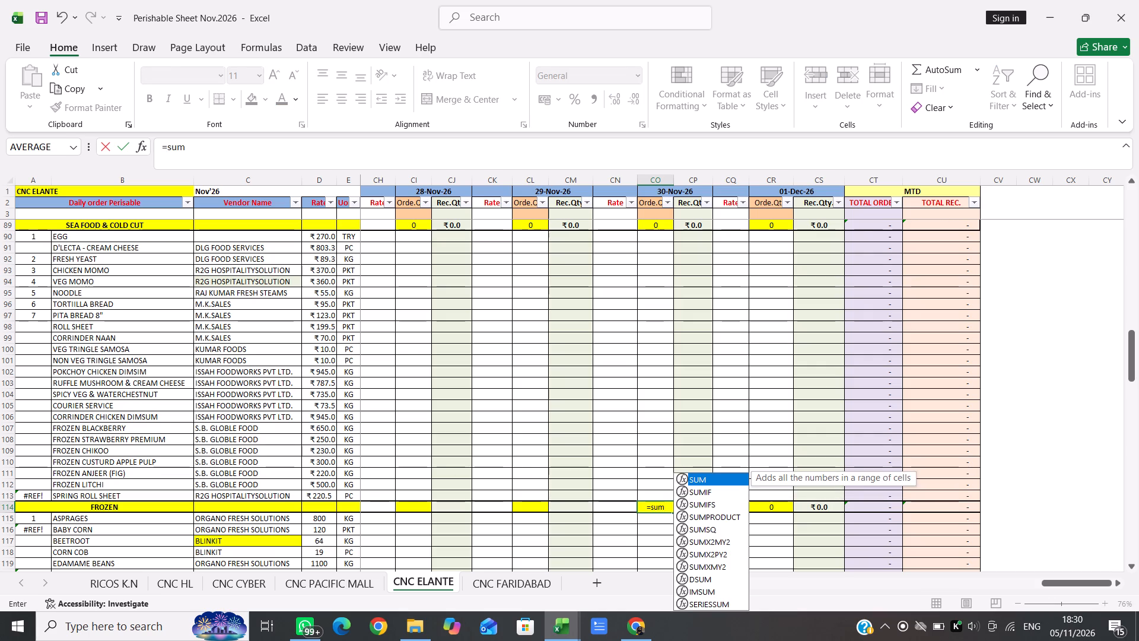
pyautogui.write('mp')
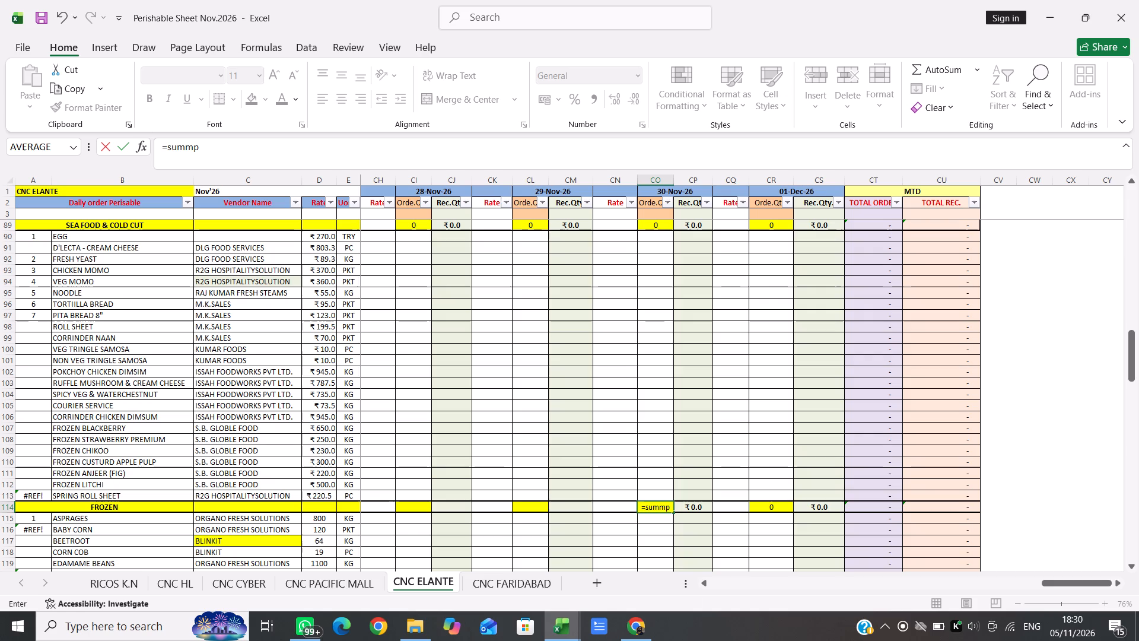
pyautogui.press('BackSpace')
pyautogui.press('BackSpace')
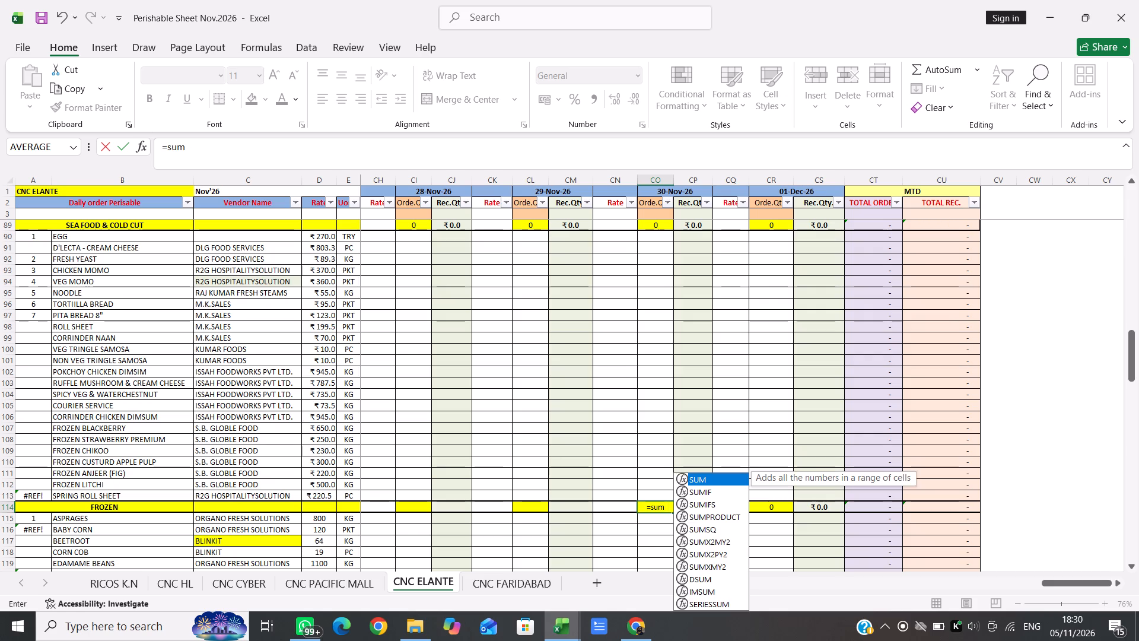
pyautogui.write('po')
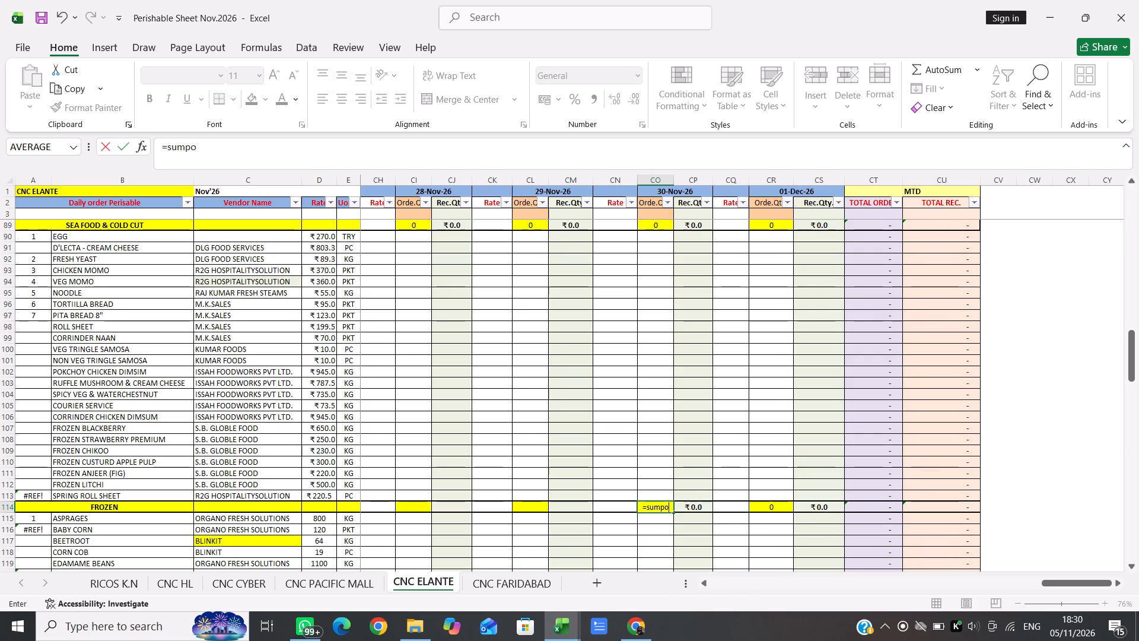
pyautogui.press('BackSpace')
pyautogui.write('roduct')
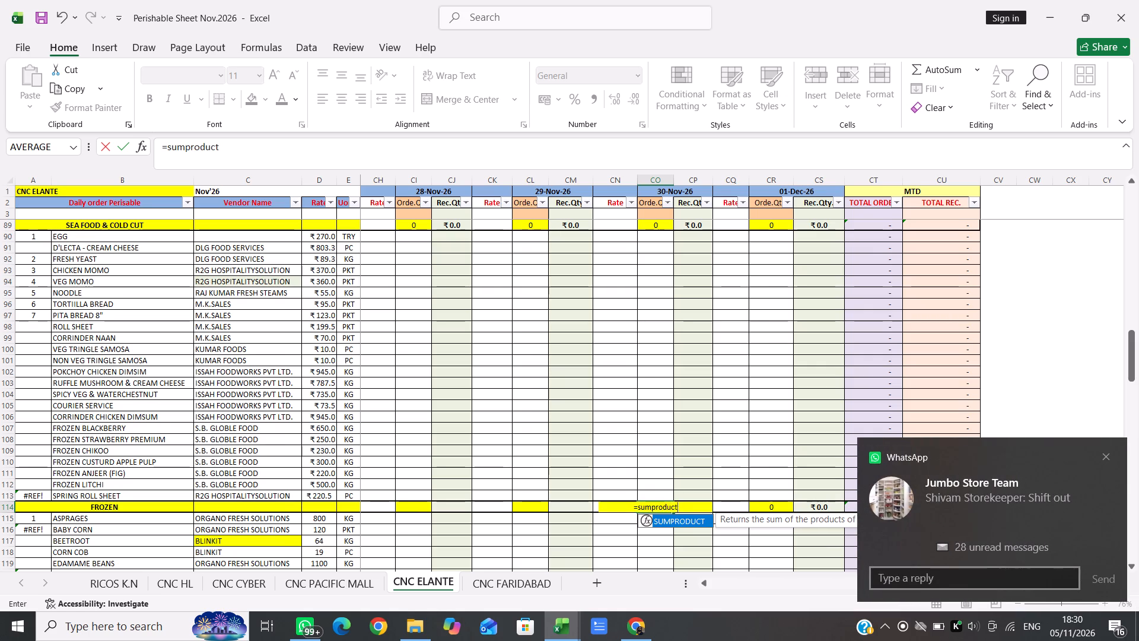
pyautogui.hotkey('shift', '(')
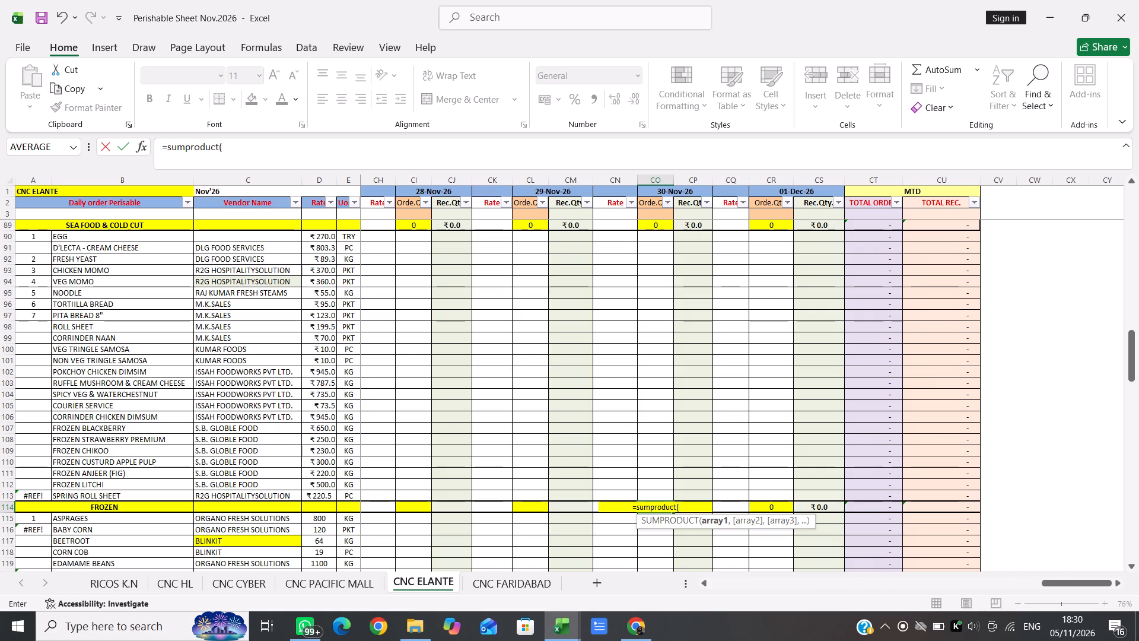
pyautogui.click(690, 236)
pyautogui.hotkey('shift', 'Down')
pyautogui.hotkey('shift', 'Down')
pyautogui.hotkey('shift', 'Down')
pyautogui.hotkey('shift', 'Down')
pyautogui.hotkey('shift', 'Down')
pyautogui.hotkey('shift', 'Down')
pyautogui.hotkey('shift', 'Down')
pyautogui.hotkey('shift', 'Down')
pyautogui.hotkey('shift', 'Down')
pyautogui.hotkey('shift', 'Down')
pyautogui.hotkey('shift', 'Down')
pyautogui.hotkey('shift', 'Down')
pyautogui.hotkey('shift', 'Down')
pyautogui.hotkey('shift', 'Down')
pyautogui.hotkey('shift', 'Down')
pyautogui.hotkey('shift', 'Down')
pyautogui.hotkey('shift', 'Down')
pyautogui.hotkey('shift', 'Down')
pyautogui.hotkey('shift', 'Down')
pyautogui.hotkey('shift', 'Down')
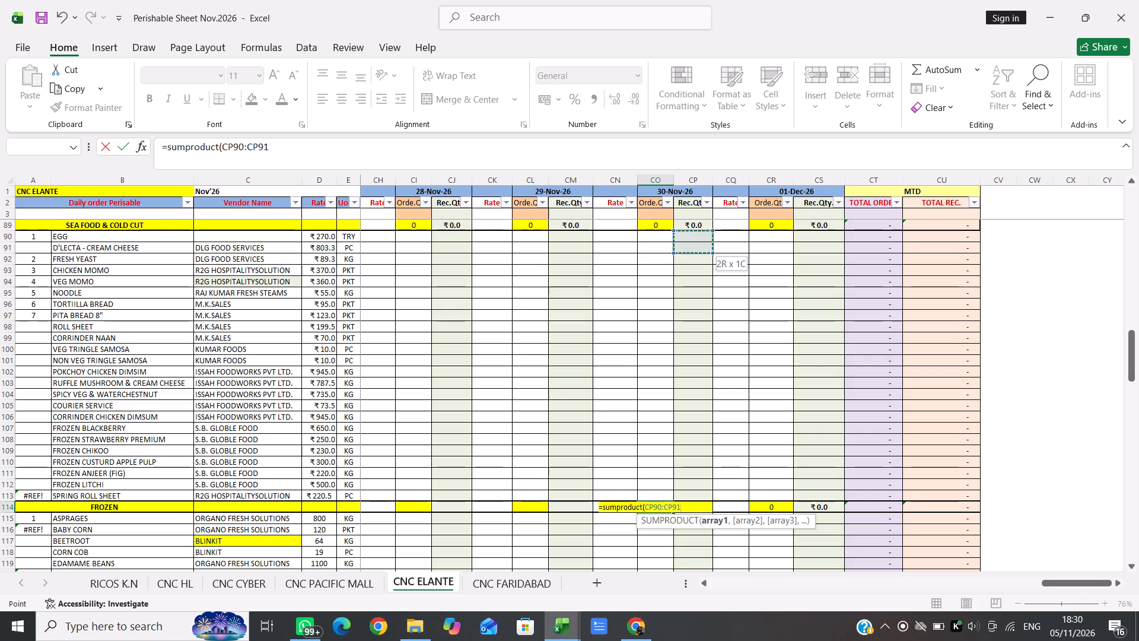
pyautogui.hotkey('shift', 'Down')
pyautogui.hotkey('shift', 'Down')
pyautogui.hotkey('shift', 'Down')
pyautogui.hotkey('shift', 'Down')
pyautogui.hotkey('shift', 'Down')
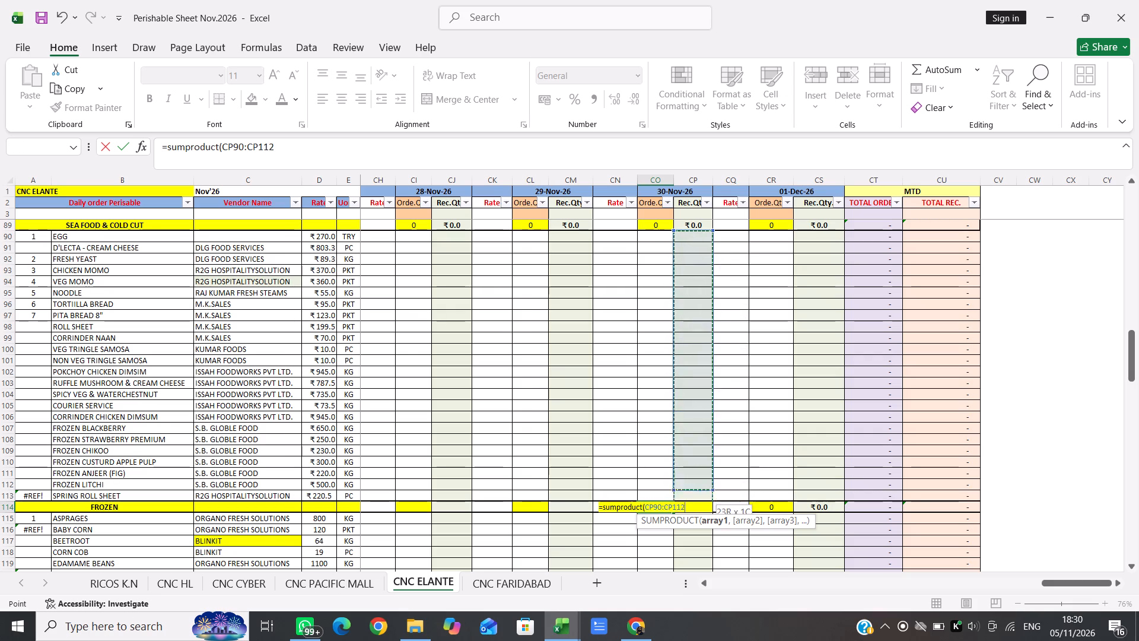
pyautogui.hotkey('shift', 'Up')
pyautogui.hotkey('shift', 'Down')
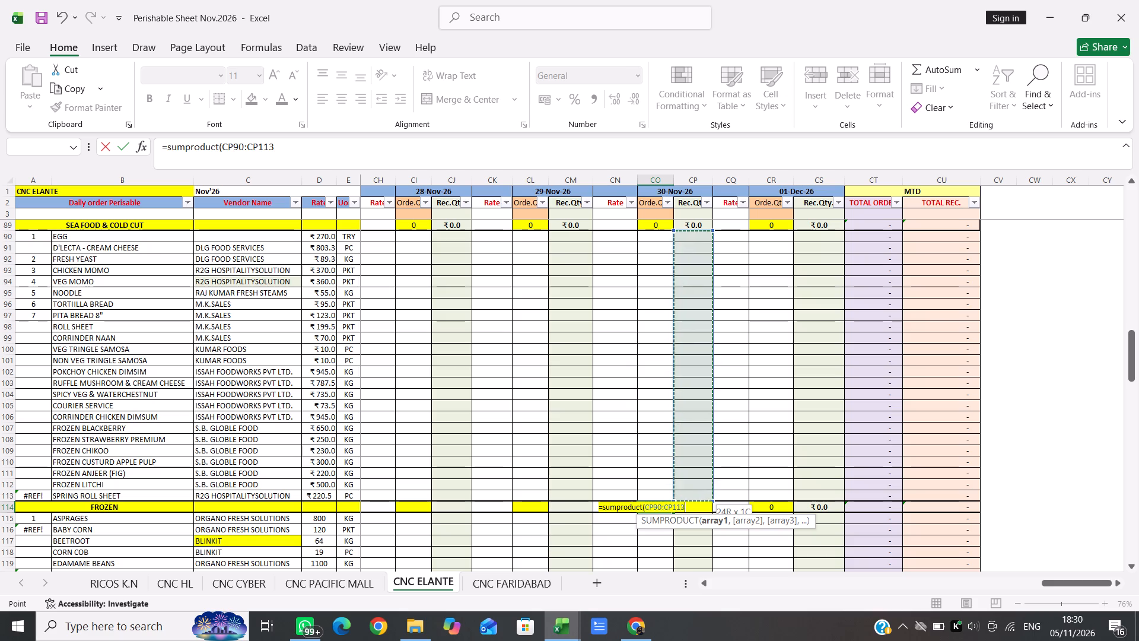
pyautogui.press('*')
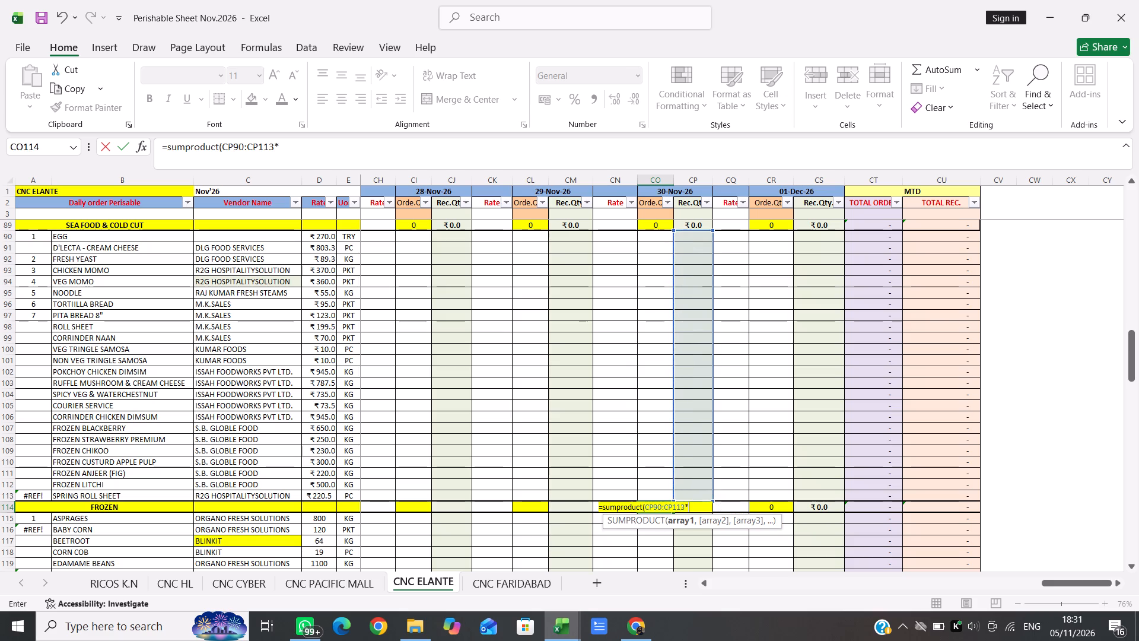
pyautogui.click(618, 238)
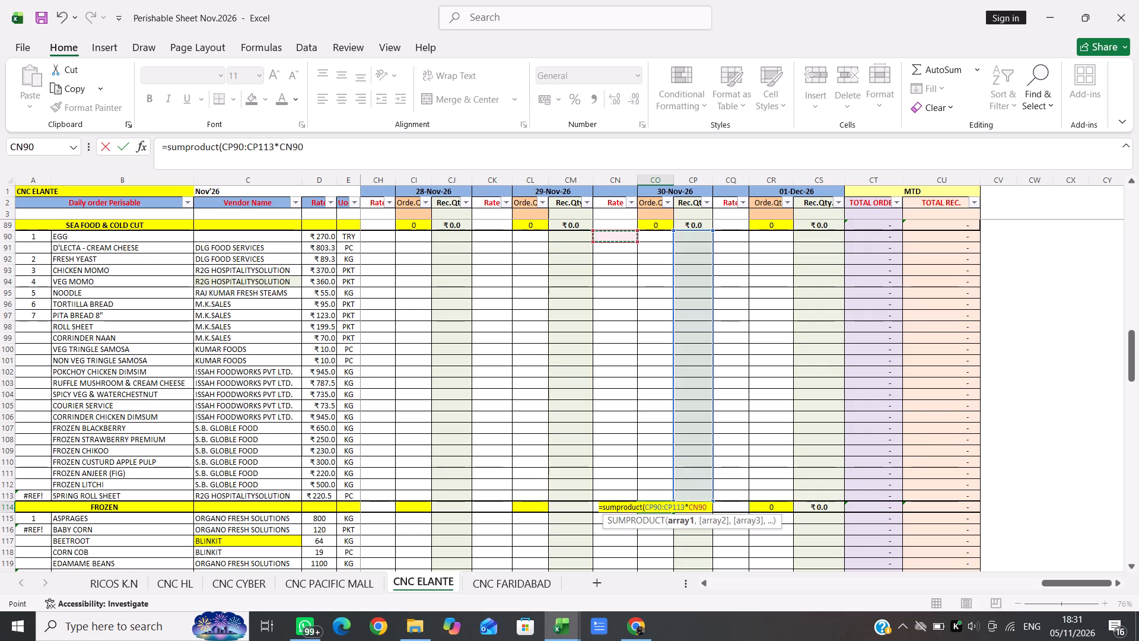
pyautogui.hotkey('shift', 'Down')
pyautogui.hotkey('shift', 'Down')
pyautogui.hotkey('shift', 'Down')
pyautogui.hotkey('shift', 'Down')
pyautogui.hotkey('shift', 'Down')
pyautogui.hotkey('shift', 'Down')
pyautogui.hotkey('shift', 'Down')
pyautogui.hotkey('shift', 'Down')
pyautogui.hotkey('shift', 'Down')
pyautogui.hotkey('shift', 'Down')
pyautogui.hotkey('shift', 'Down')
pyautogui.hotkey('shift', 'Down')
pyautogui.hotkey('shift', 'Down')
pyautogui.hotkey('shift', 'Down')
pyautogui.hotkey('shift', 'Down')
pyautogui.hotkey('shift', 'Down')
pyautogui.hotkey('shift', 'Down')
pyautogui.hotkey('shift', 'Down')
pyautogui.hotkey('shift', 'Down')
pyautogui.hotkey('shift', 'Down')
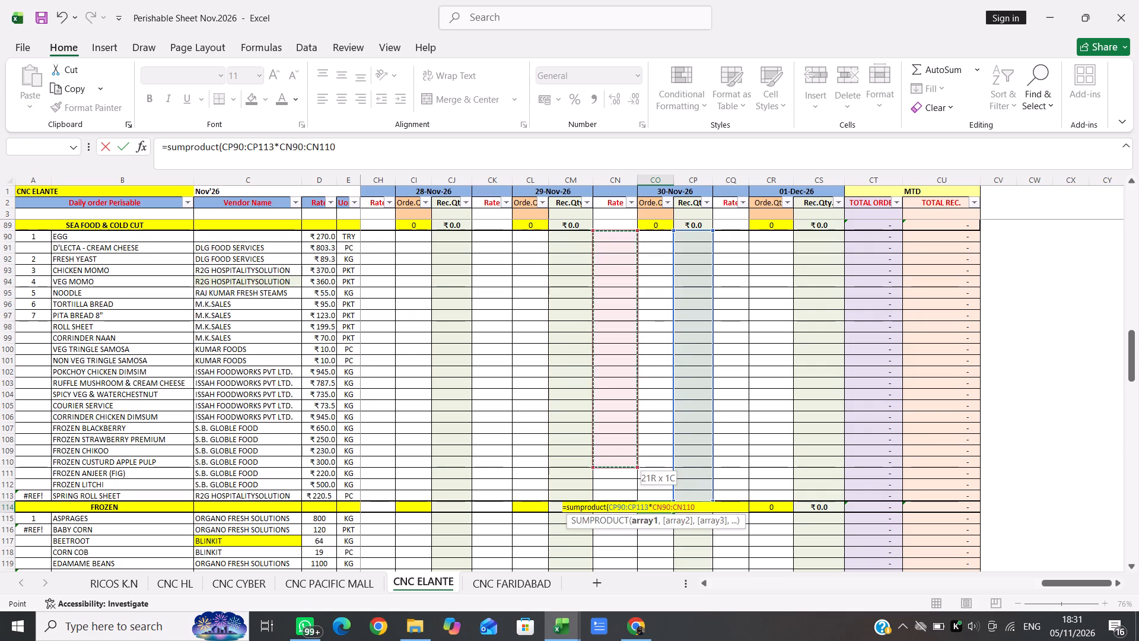
pyautogui.hotkey('shift', 'Down')
pyautogui.hotkey('shift', 'Down')
pyautogui.hotkey('shift', 'Down')
pyautogui.hotkey('shift', 'Down')
pyautogui.hotkey('shift', 'Up')
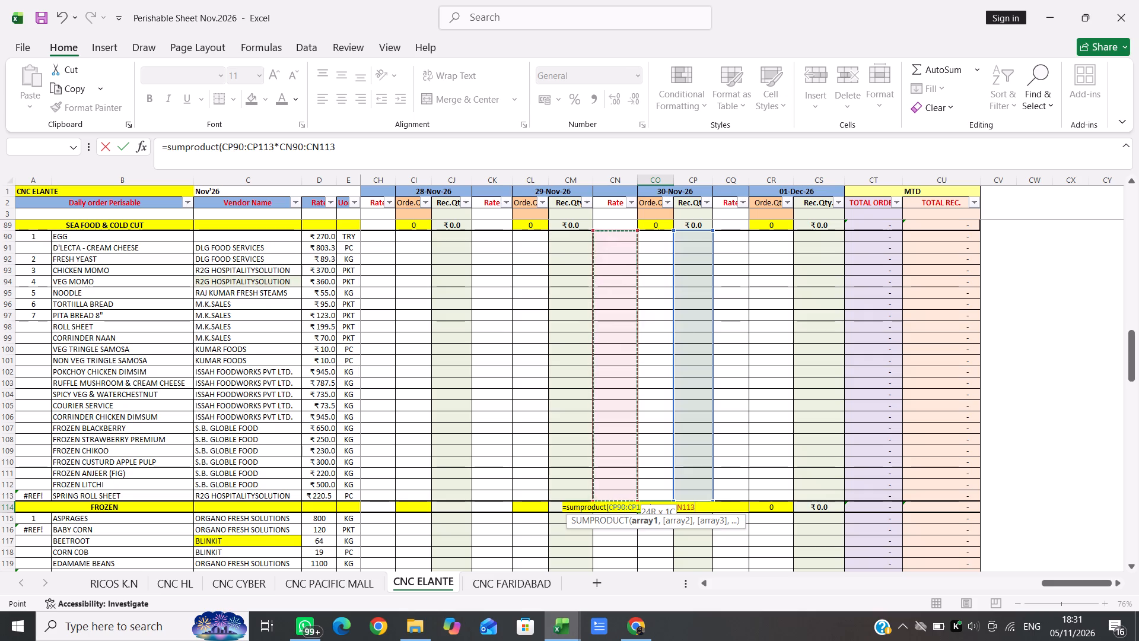
pyautogui.press('Return')
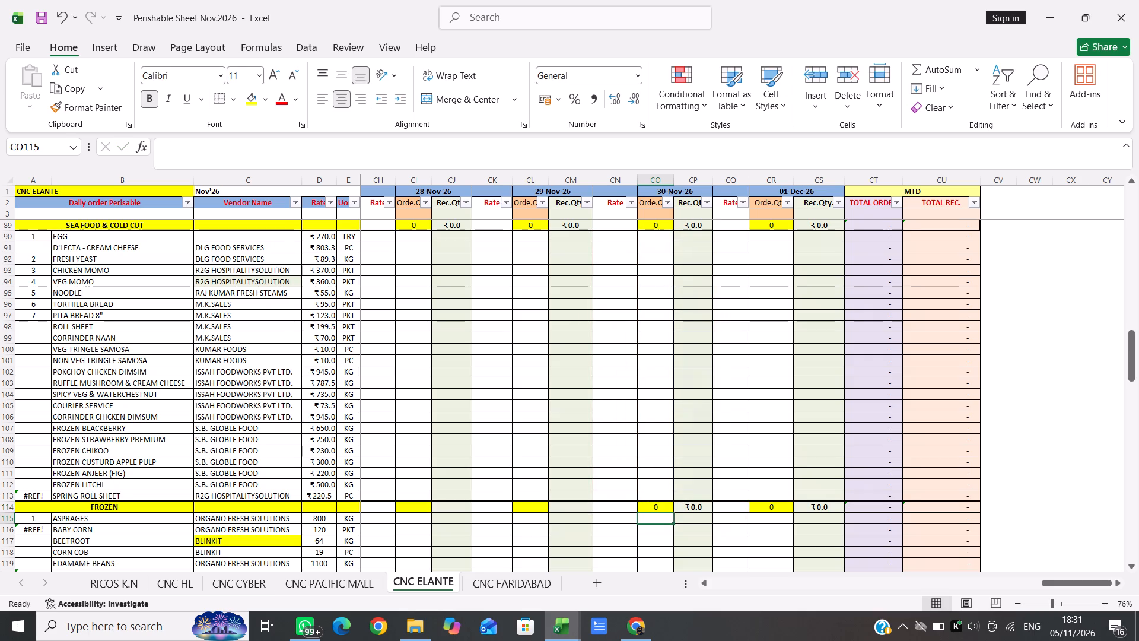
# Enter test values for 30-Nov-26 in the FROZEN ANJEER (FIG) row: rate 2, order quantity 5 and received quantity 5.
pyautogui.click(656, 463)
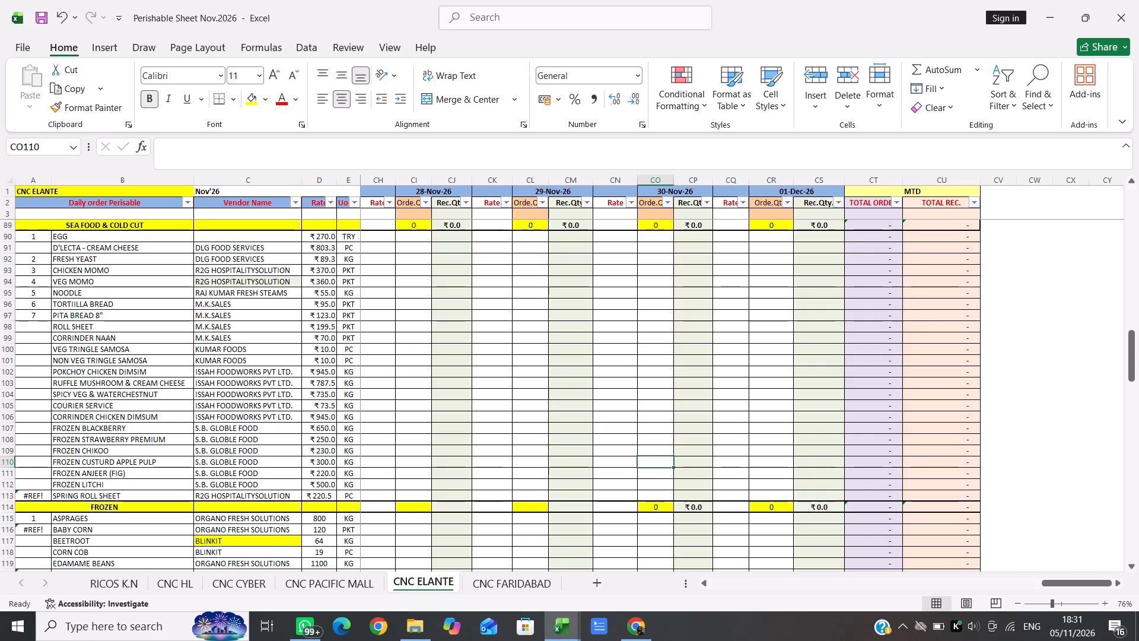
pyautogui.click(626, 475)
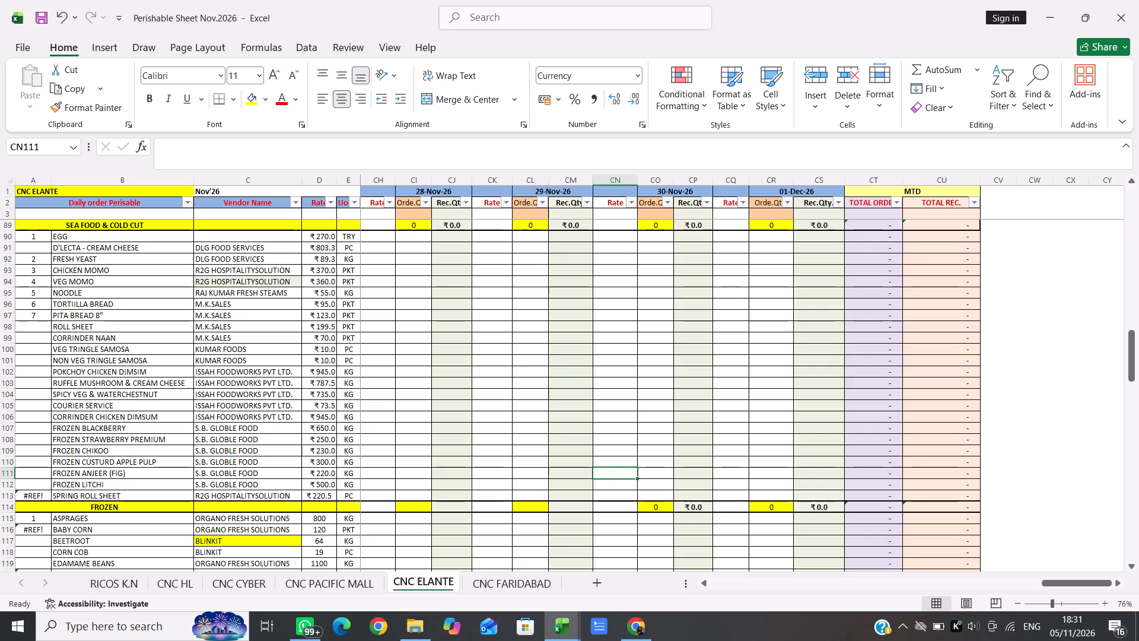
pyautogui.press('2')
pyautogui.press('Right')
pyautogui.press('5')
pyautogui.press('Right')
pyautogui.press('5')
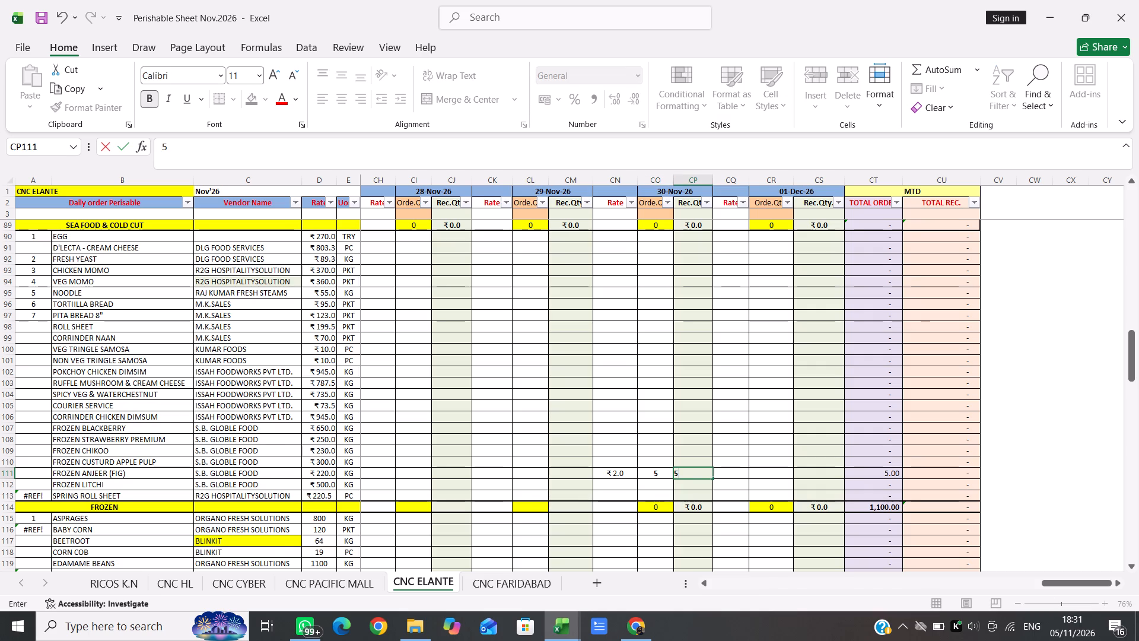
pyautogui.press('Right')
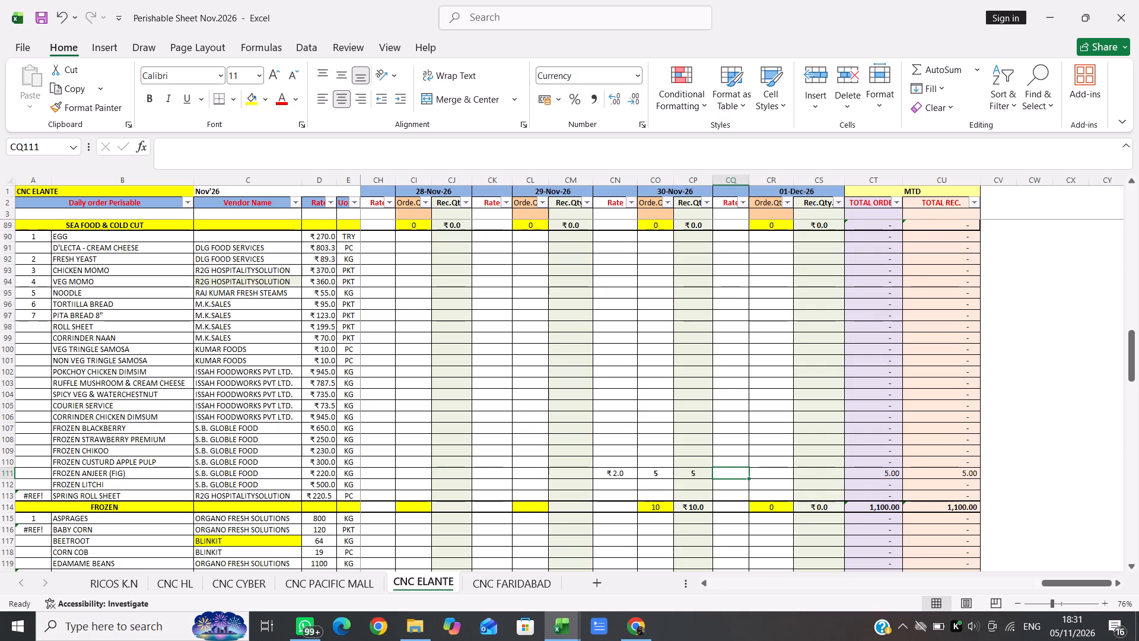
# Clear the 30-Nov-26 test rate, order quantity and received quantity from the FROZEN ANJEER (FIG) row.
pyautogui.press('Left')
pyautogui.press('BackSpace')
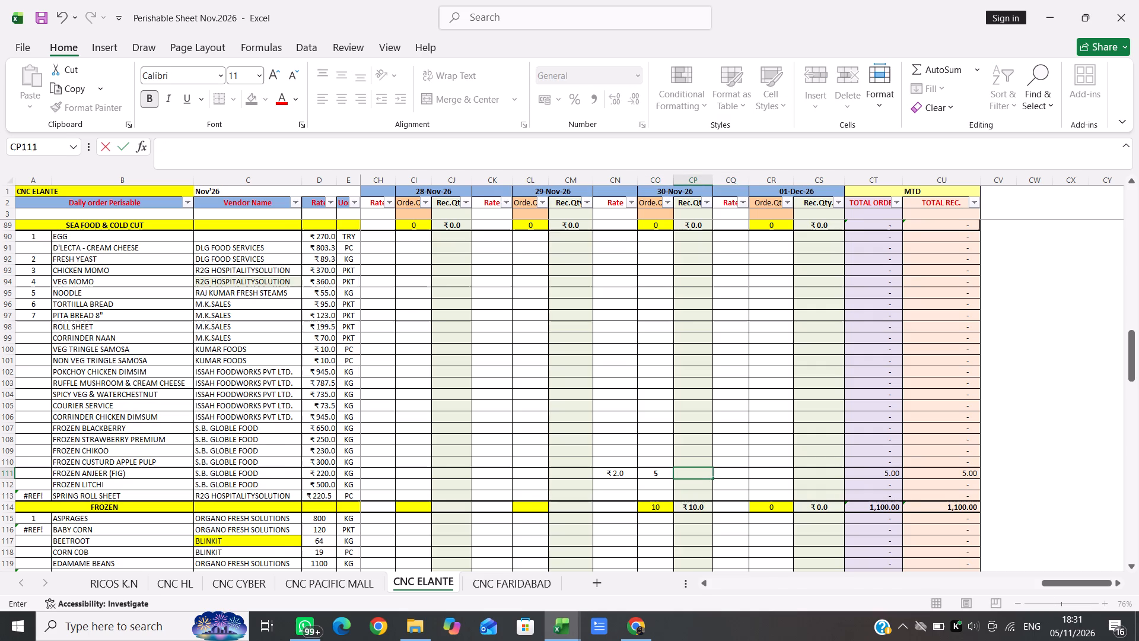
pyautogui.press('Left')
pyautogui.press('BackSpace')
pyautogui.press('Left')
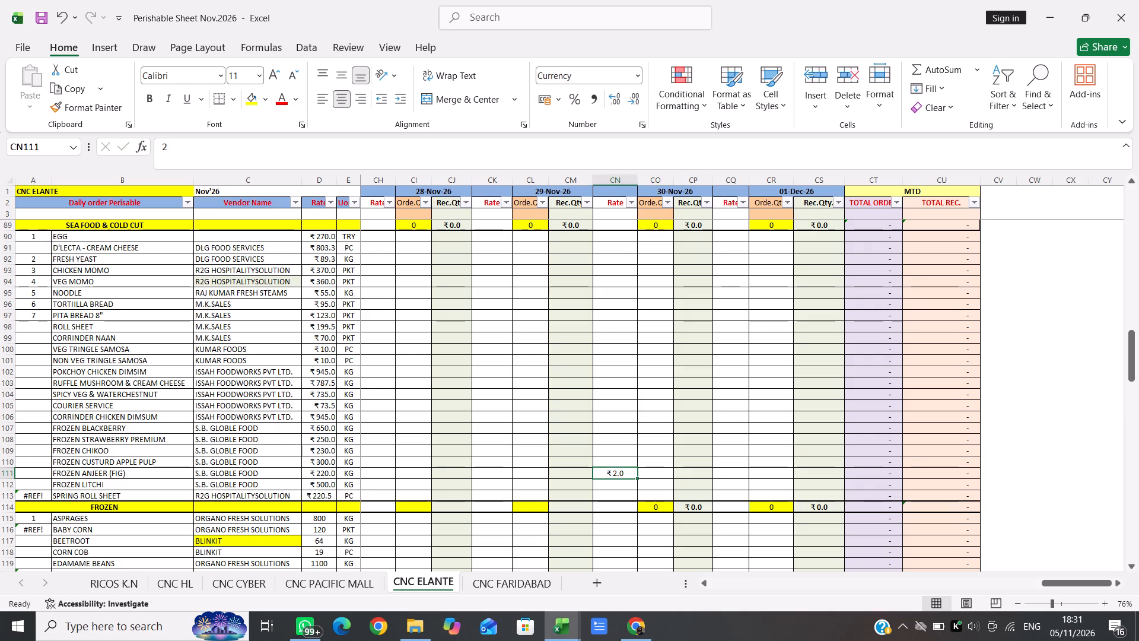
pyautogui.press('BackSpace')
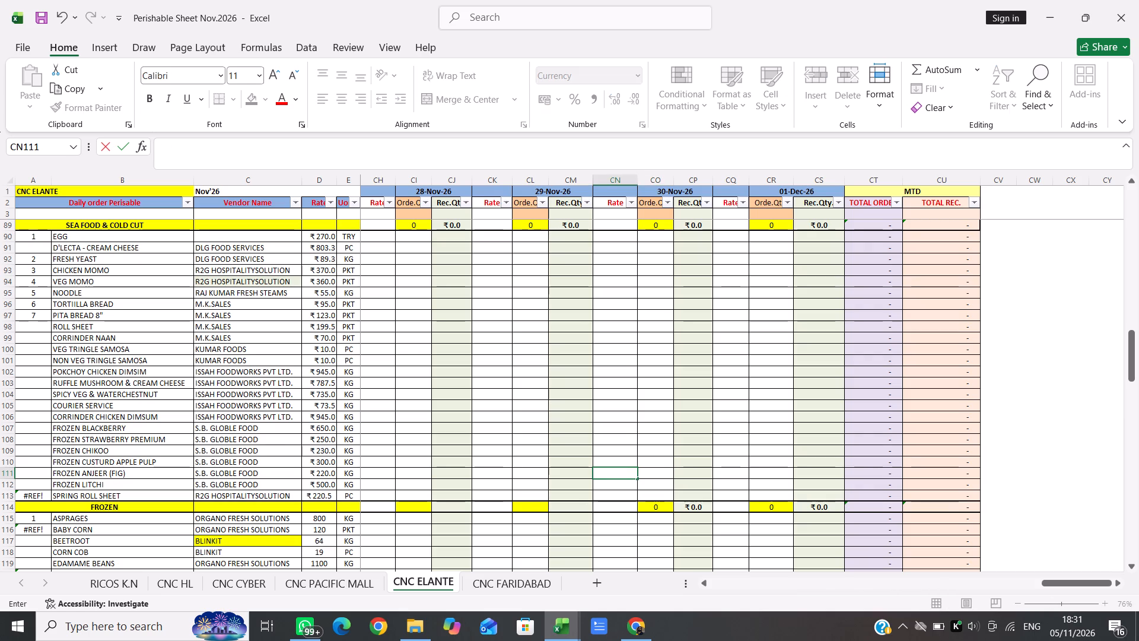
# Enter =SUMPRODUCT(CM90:CM113,CK90:CK113) in CM114, the FROZEN row's received-quantity cell for 29-Nov-26.
pyautogui.click(584, 509)
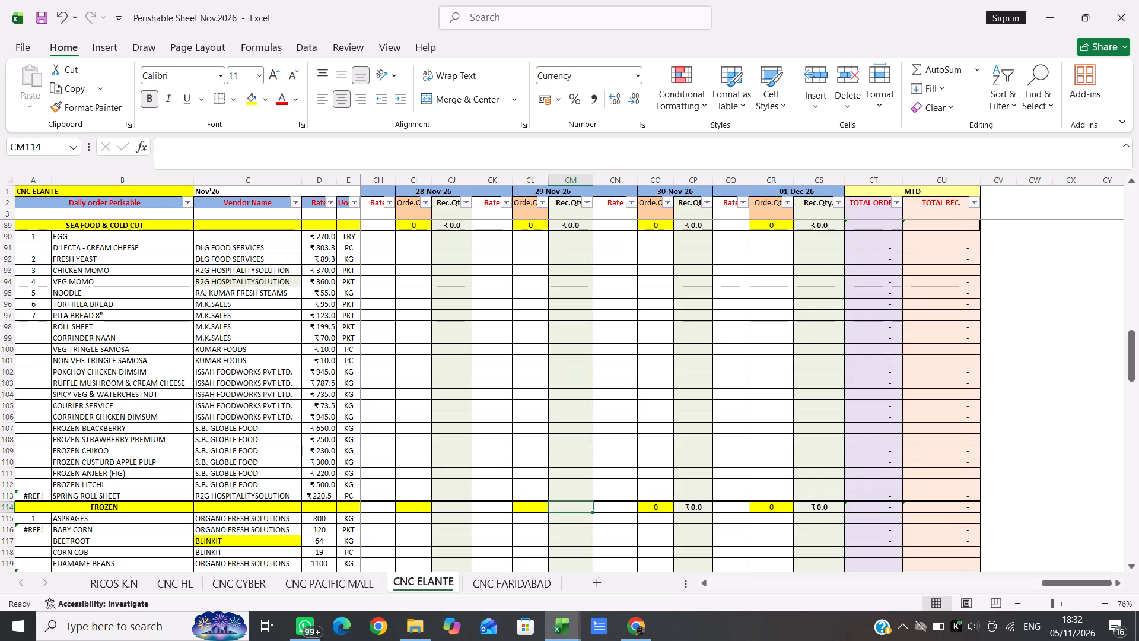
pyautogui.click(571, 507)
pyautogui.press('=')
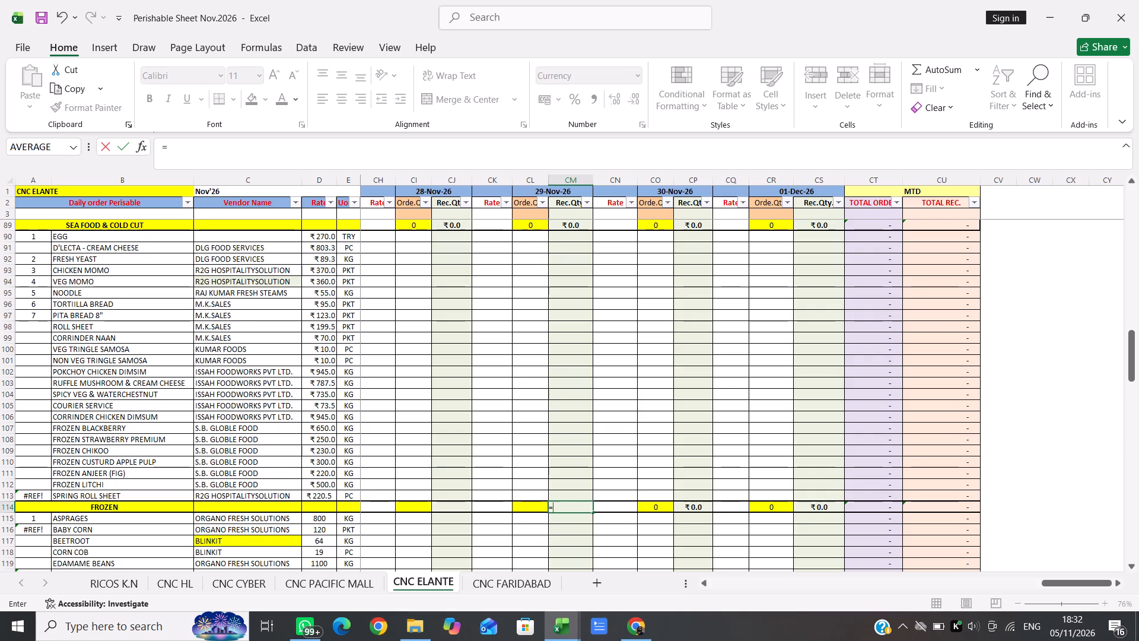
pyautogui.write('sumprodu')
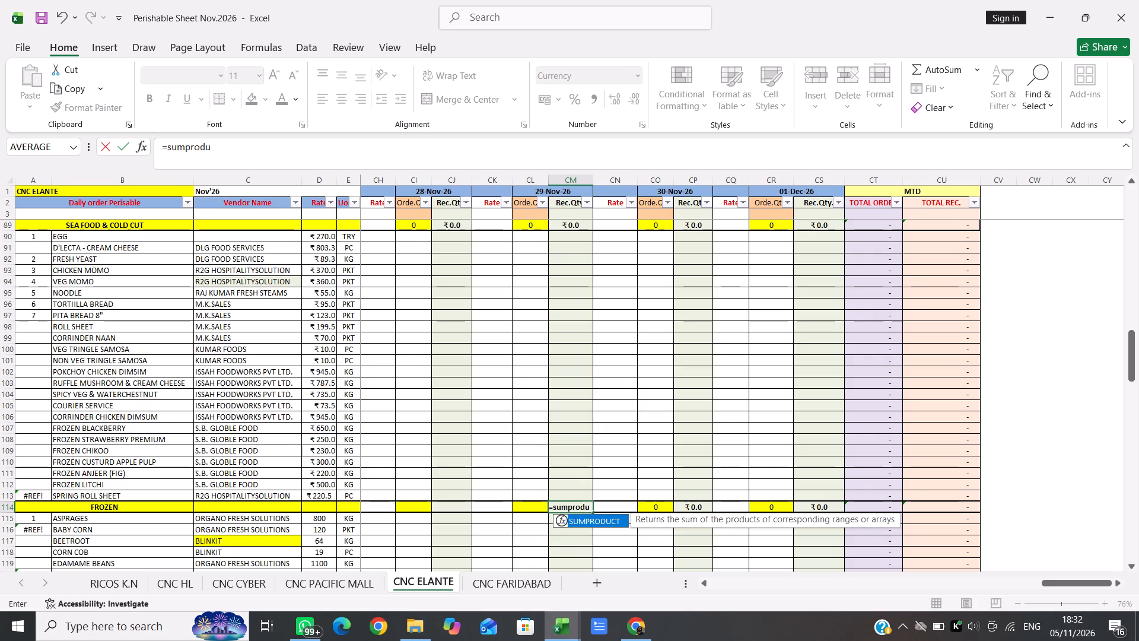
pyautogui.write('ct')
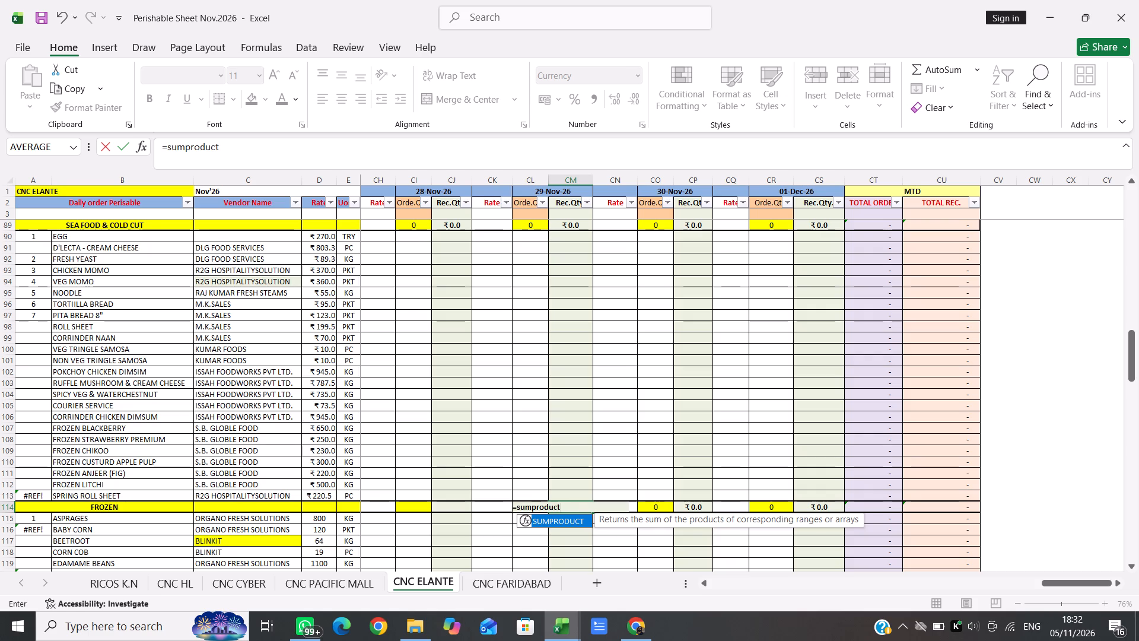
pyautogui.hotkey('shift', '(')
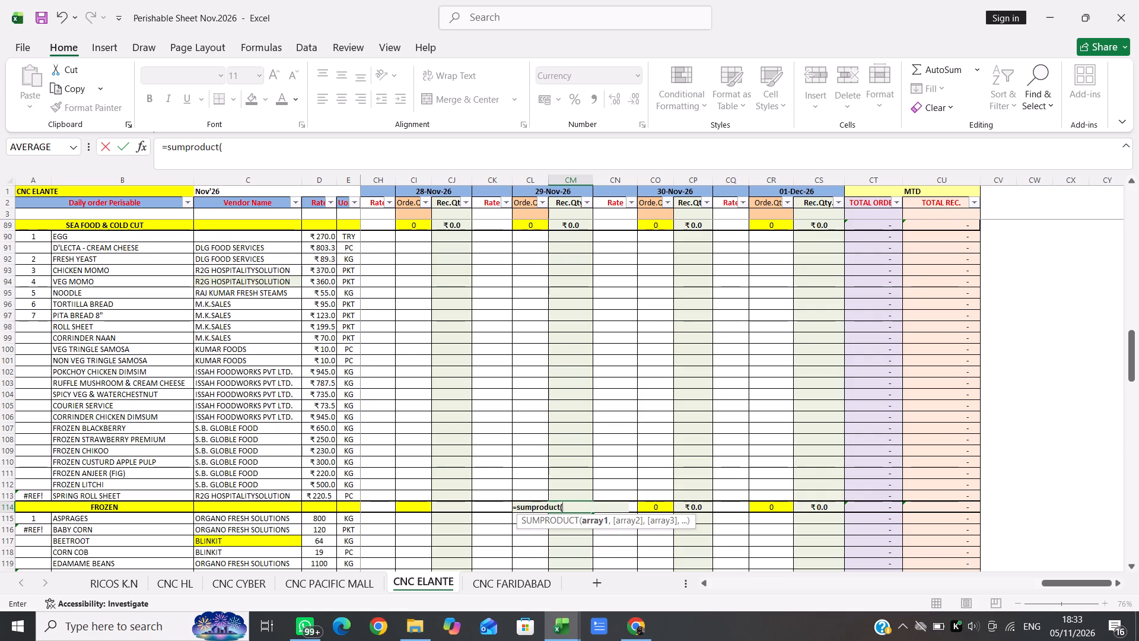
pyautogui.click(571, 239)
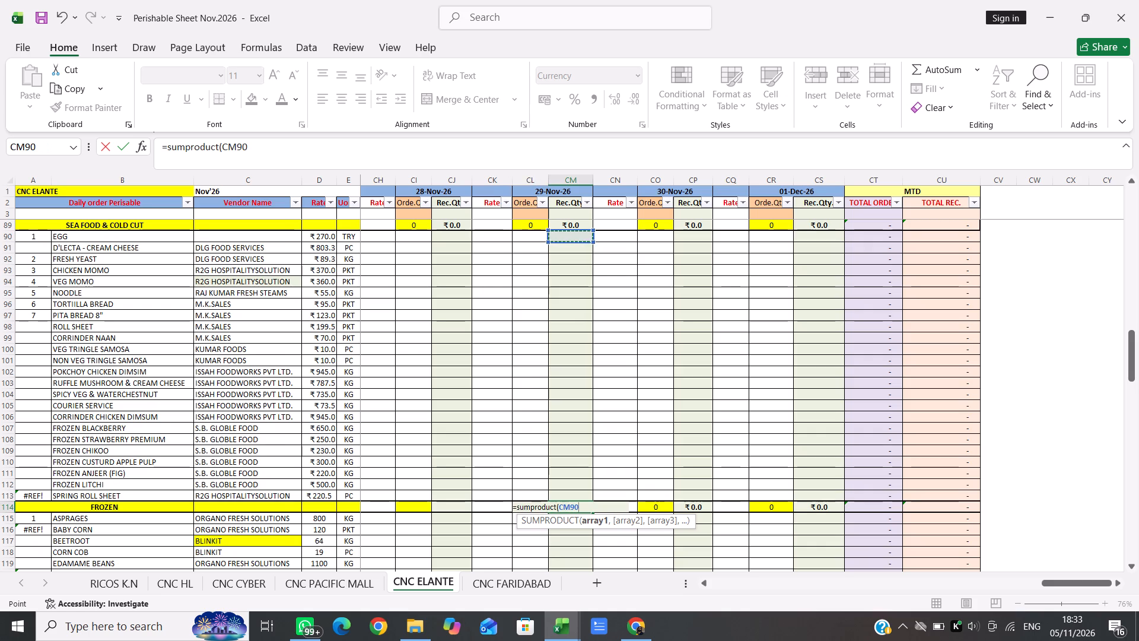
pyautogui.hotkey('shift', 'Down')
pyautogui.hotkey('shift', 'Down')
pyautogui.hotkey('shift', 'Down')
pyautogui.hotkey('shift', 'Down')
pyautogui.hotkey('shift', 'Down')
pyautogui.hotkey('shift', 'Down')
pyautogui.hotkey('shift', 'Down')
pyautogui.hotkey('shift', 'Down')
pyautogui.hotkey('shift', 'Down')
pyautogui.hotkey('shift', 'Down')
pyautogui.hotkey('shift', 'Down')
pyautogui.hotkey('shift', 'Down')
pyautogui.hotkey('shift', 'Down')
pyautogui.hotkey('shift', 'Down')
pyautogui.hotkey('shift', 'Down')
pyautogui.hotkey('shift', 'Down')
pyautogui.hotkey('shift', 'Down')
pyautogui.hotkey('shift', 'Down')
pyautogui.hotkey('shift', 'Down')
pyautogui.hotkey('shift', 'Down')
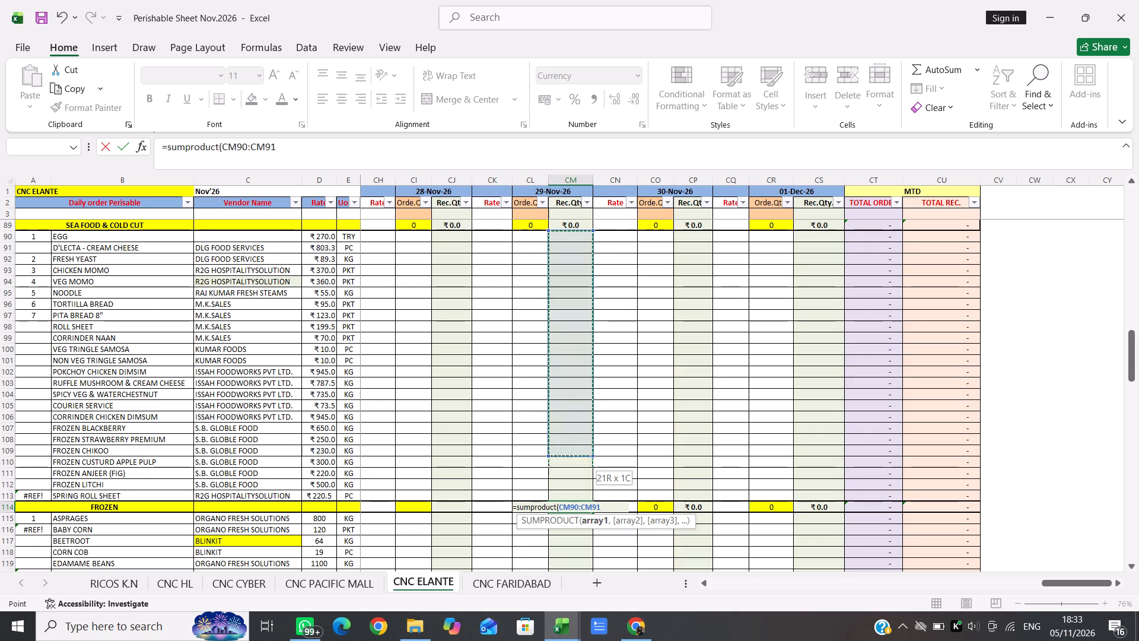
pyautogui.hotkey('shift', 'Up')
pyautogui.hotkey('shift', 'Up')
pyautogui.hotkey('shift', 'Up')
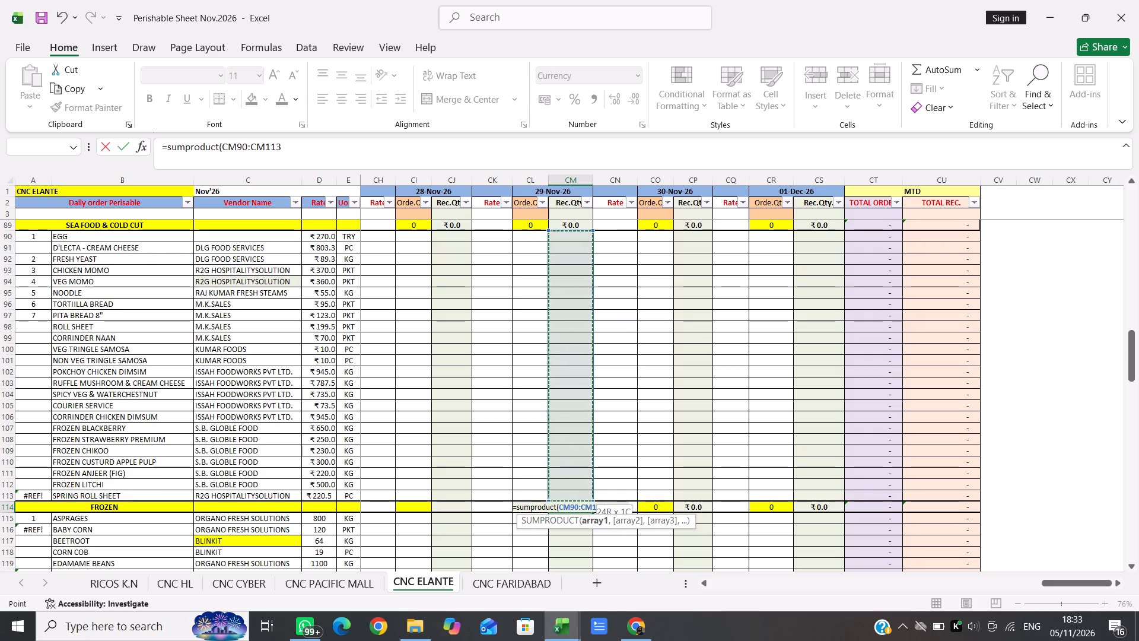
pyautogui.press(',')
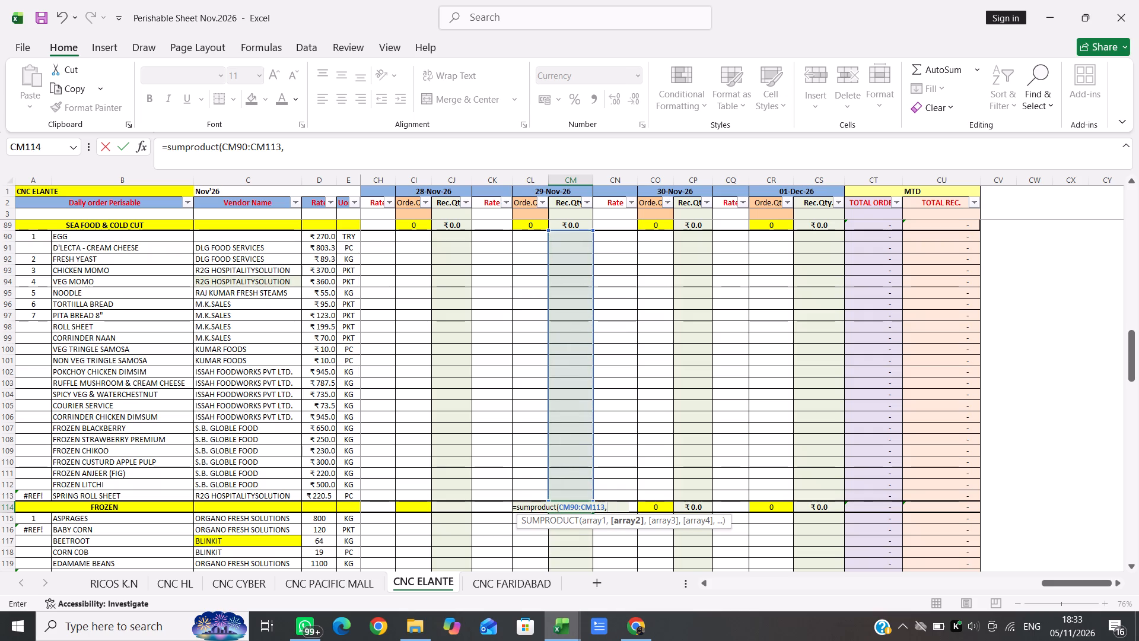
pyautogui.click(498, 239)
pyautogui.hotkey('shift', 'Down')
pyautogui.hotkey('shift', 'Down')
pyautogui.hotkey('shift', 'Down')
pyautogui.hotkey('shift', 'Down')
pyautogui.hotkey('shift', 'Down')
pyautogui.hotkey('shift', 'Down')
pyautogui.hotkey('shift', 'Down')
pyautogui.hotkey('shift', 'Down')
pyautogui.hotkey('shift', 'Down')
pyautogui.hotkey('shift', 'Down')
pyautogui.hotkey('shift', 'Down')
pyautogui.hotkey('shift', 'Down')
pyautogui.hotkey('shift', 'Down')
pyautogui.hotkey('shift', 'Down')
pyautogui.hotkey('shift', 'Down')
pyautogui.hotkey('shift', 'Down')
pyautogui.hotkey('shift', 'Down')
pyautogui.hotkey('shift', 'Down')
pyautogui.hotkey('shift', 'Down')
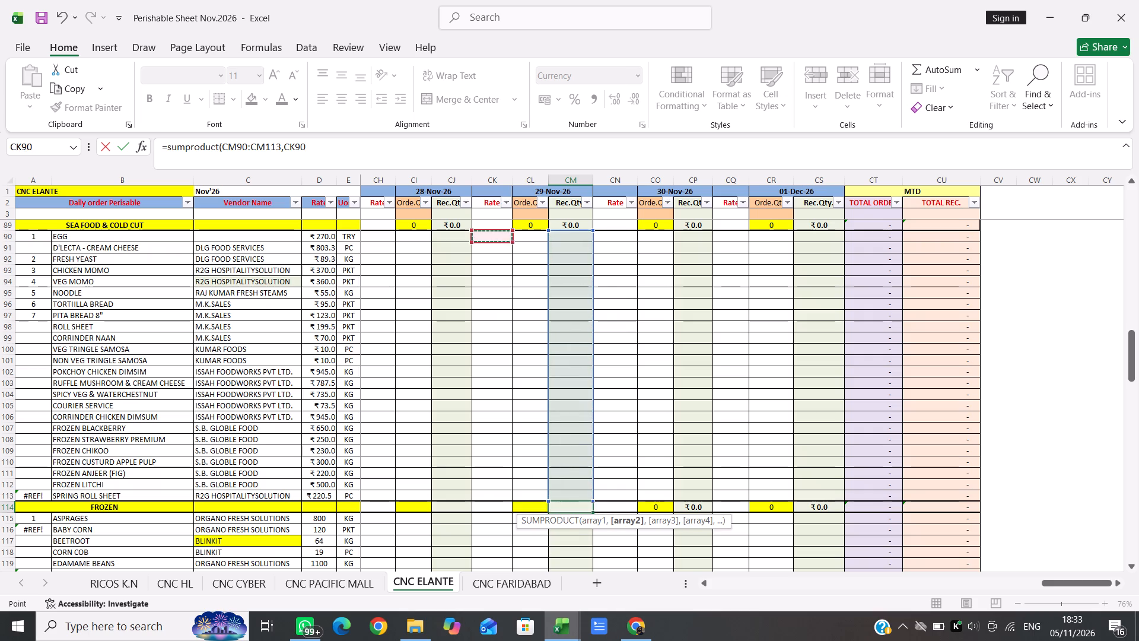
pyautogui.hotkey('shift', 'Down')
pyautogui.hotkey('shift', 'Down')
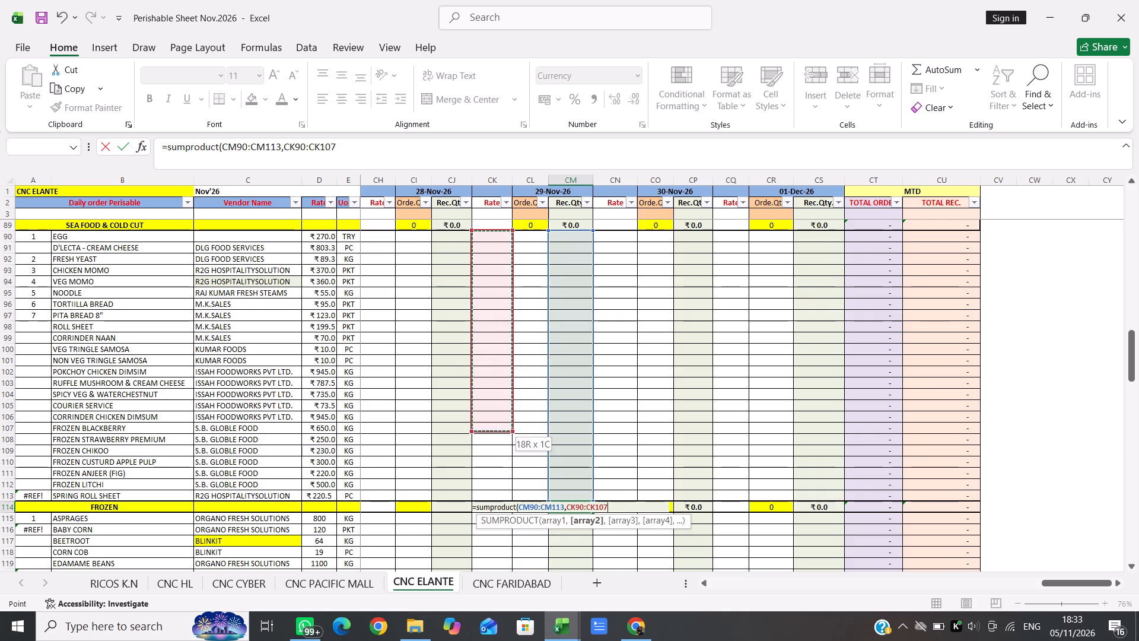
pyautogui.hotkey('shift', 'Down')
pyautogui.hotkey('shift', 'Down')
pyautogui.hotkey('shift', 'Down')
pyautogui.hotkey('shift', 'Down')
pyautogui.hotkey('shift', 'Down')
pyautogui.hotkey('shift', 'Down')
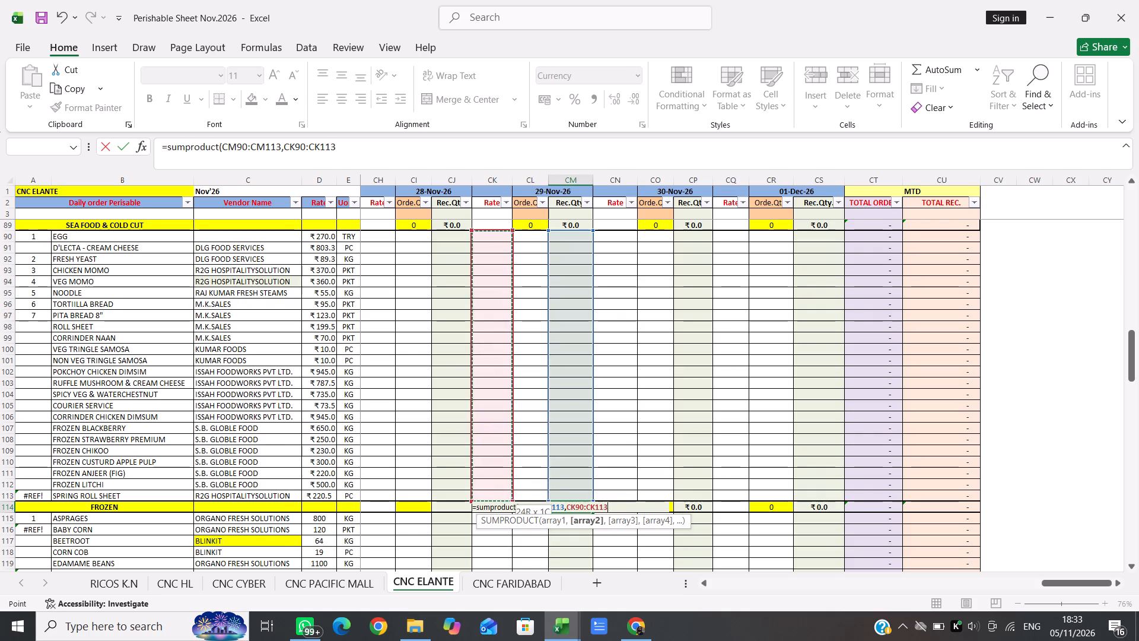
pyautogui.press('Return')
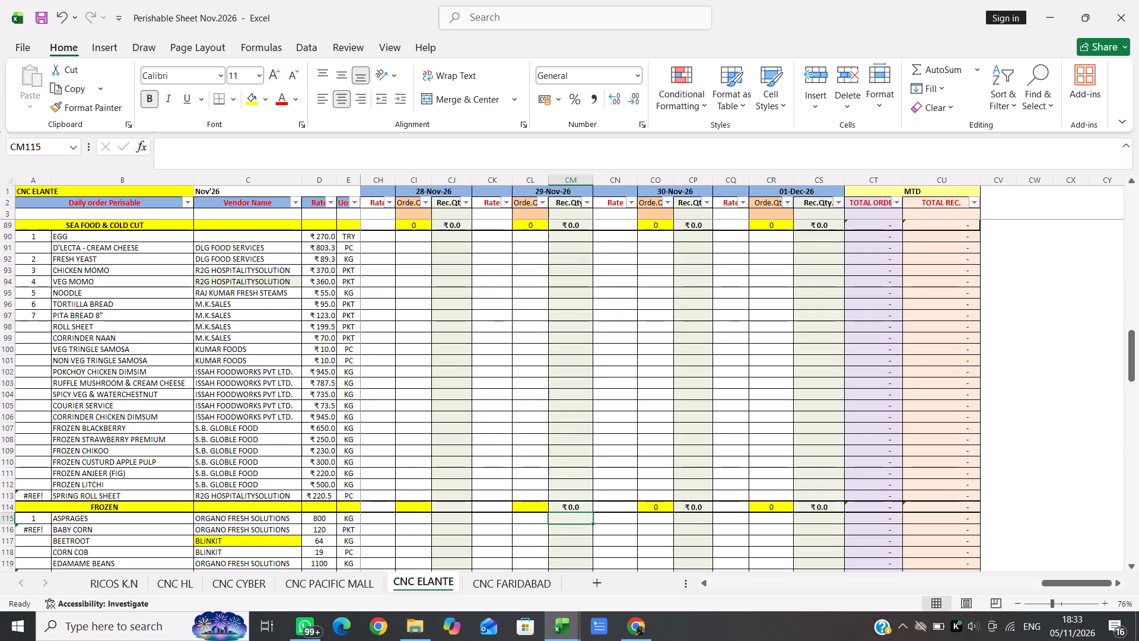
# Compare the FROZEN row's Rec.Qty. formulas and their referenced ranges for 30-Nov-26 (CP114) and 29-Nov-26 (CM114).
pyautogui.click(691, 503)
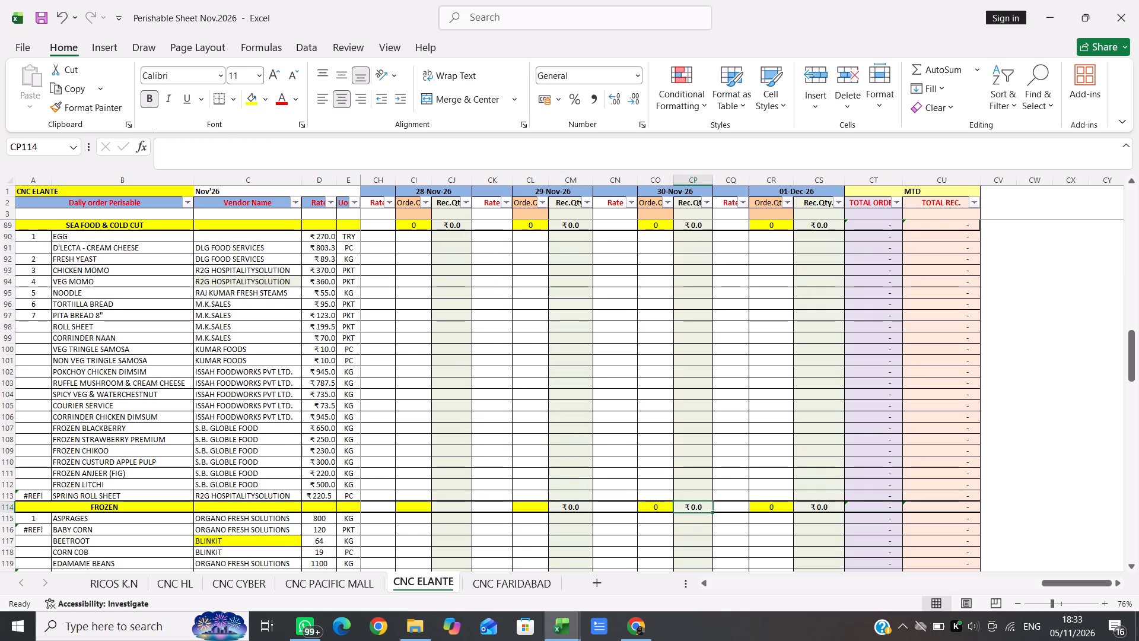
pyautogui.press('F2')
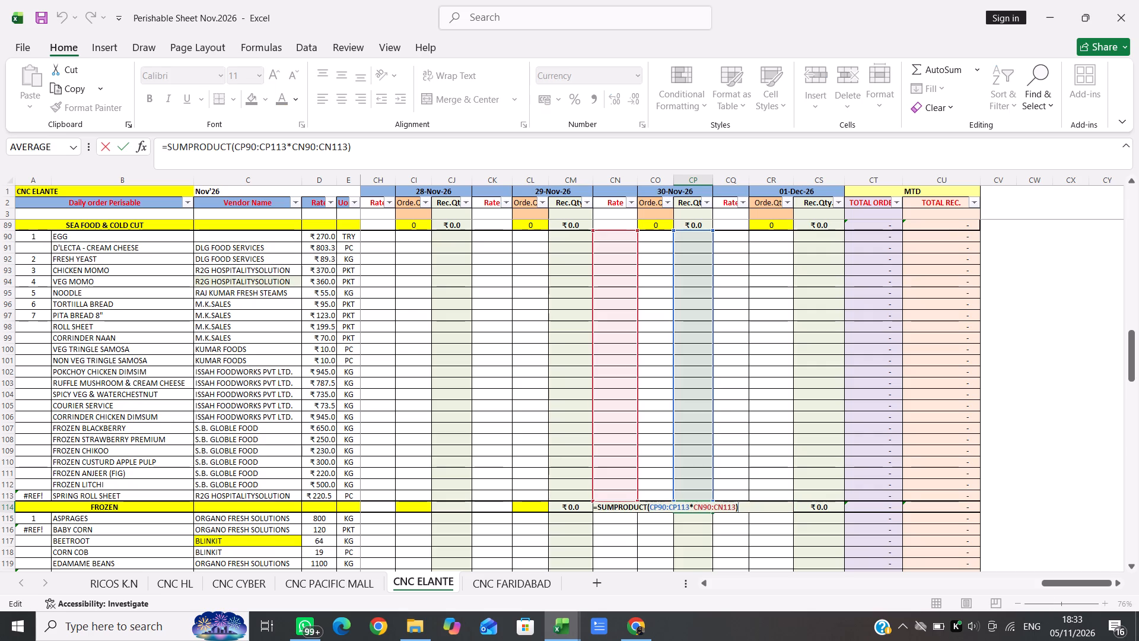
pyautogui.press('F2')
pyautogui.click(585, 446)
pyautogui.click(569, 508)
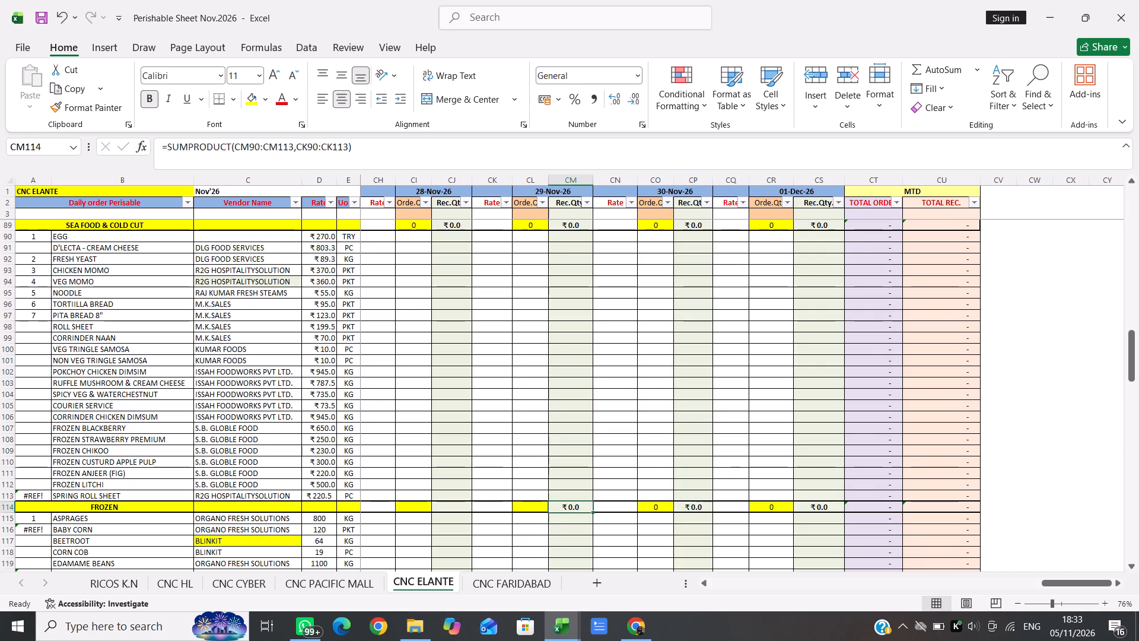
pyautogui.press('F2')
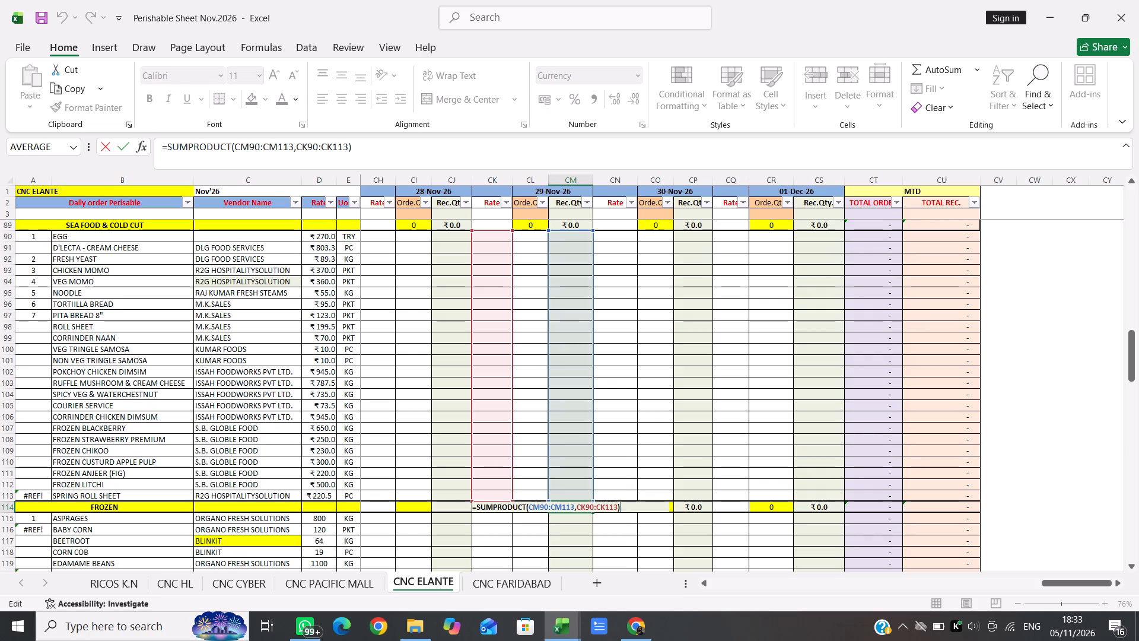
pyautogui.press('F2')
pyautogui.click(653, 481)
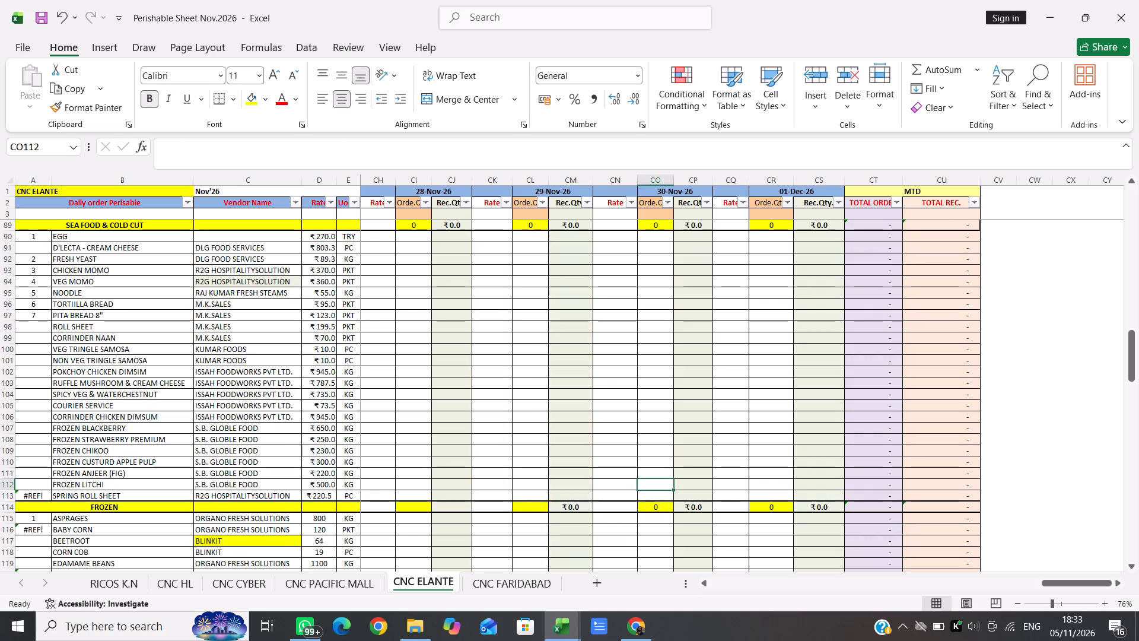
# Enter =SUMPRODUCT(CL90:CL113,CK90:CK113) in CL114, the FROZEN row's order-quantity cell for 29-Nov-26.
pyautogui.click(533, 509)
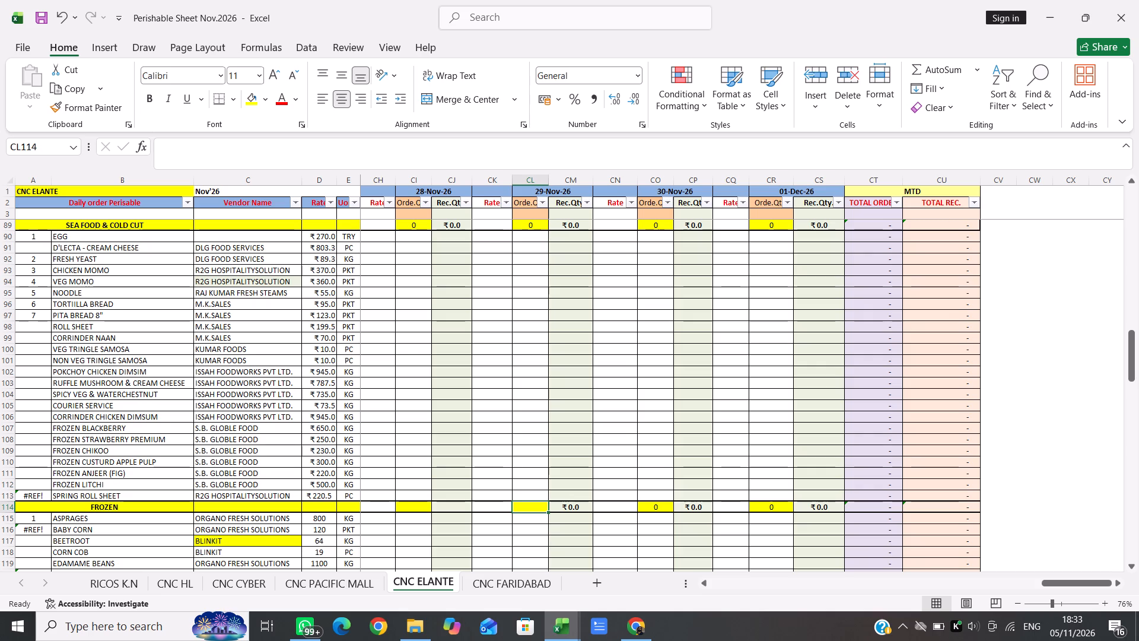
pyautogui.write('=sum')
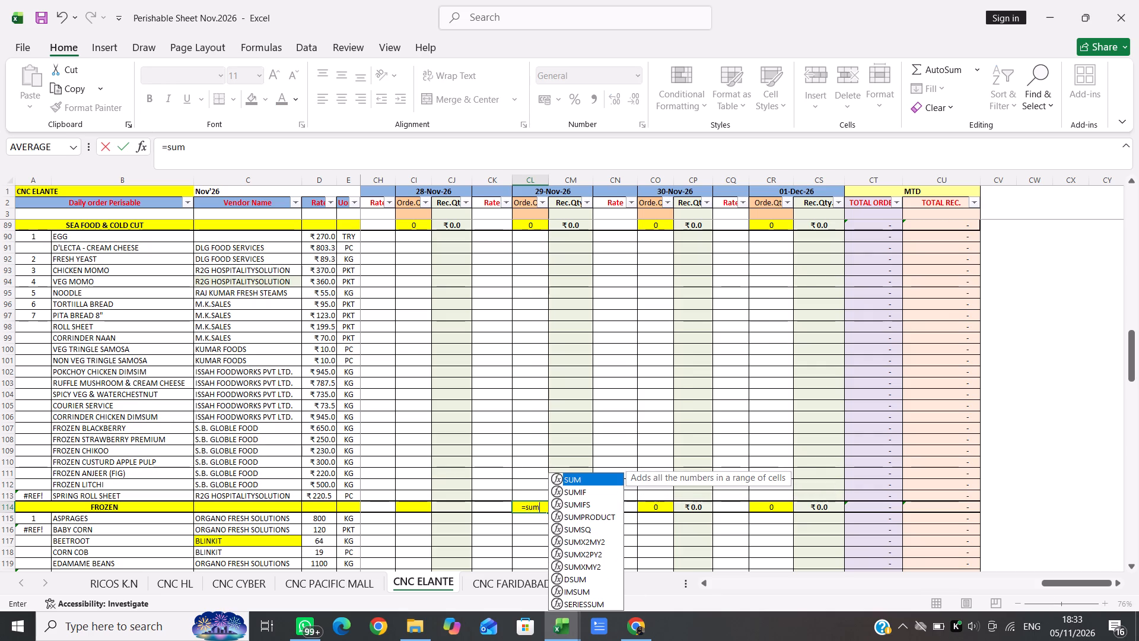
pyautogui.press('p')
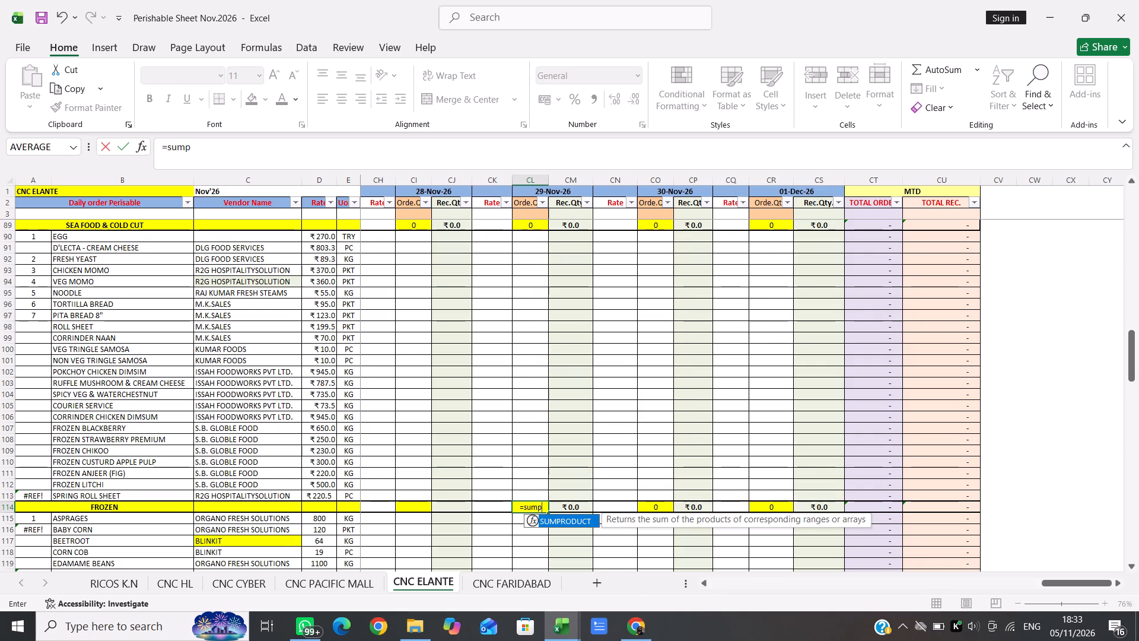
pyautogui.write('roduct')
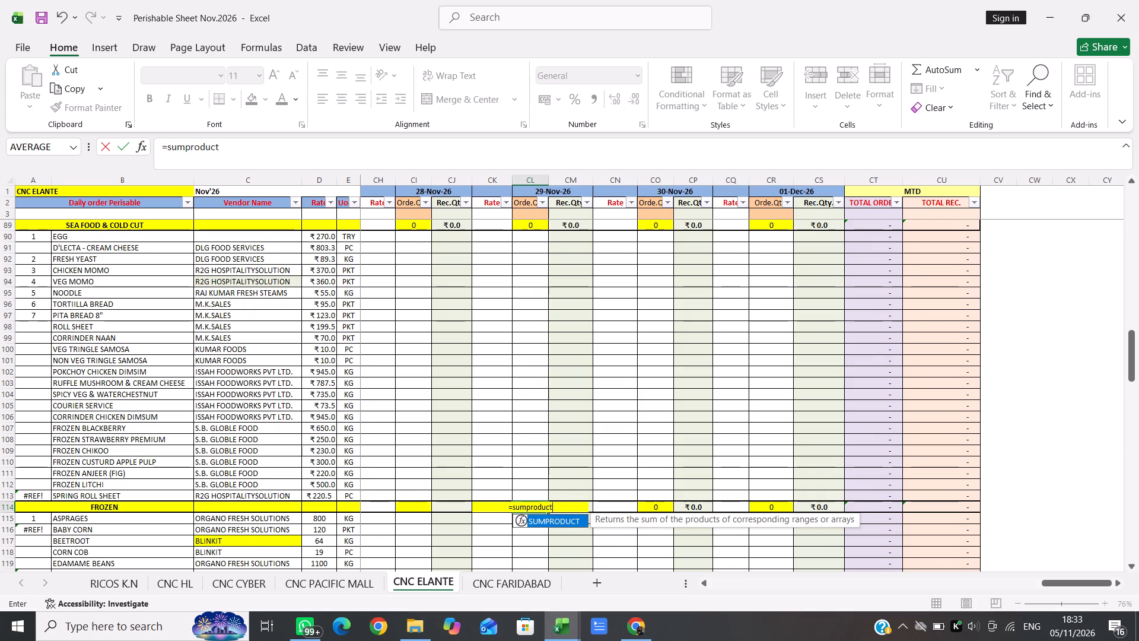
pyautogui.hotkey('shift', '(')
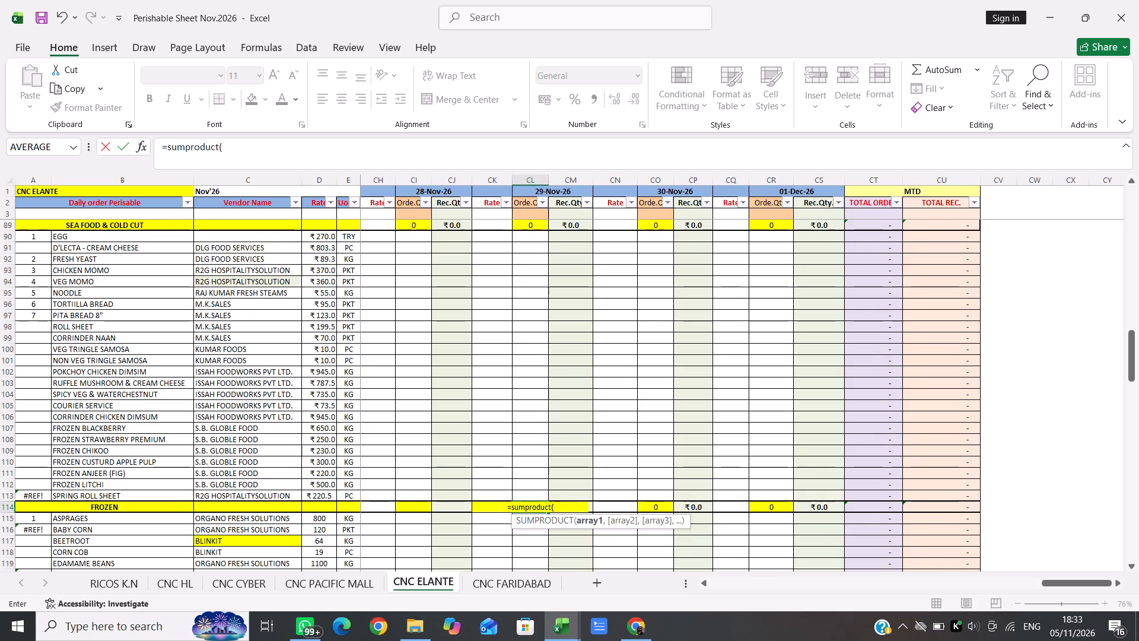
pyautogui.click(534, 236)
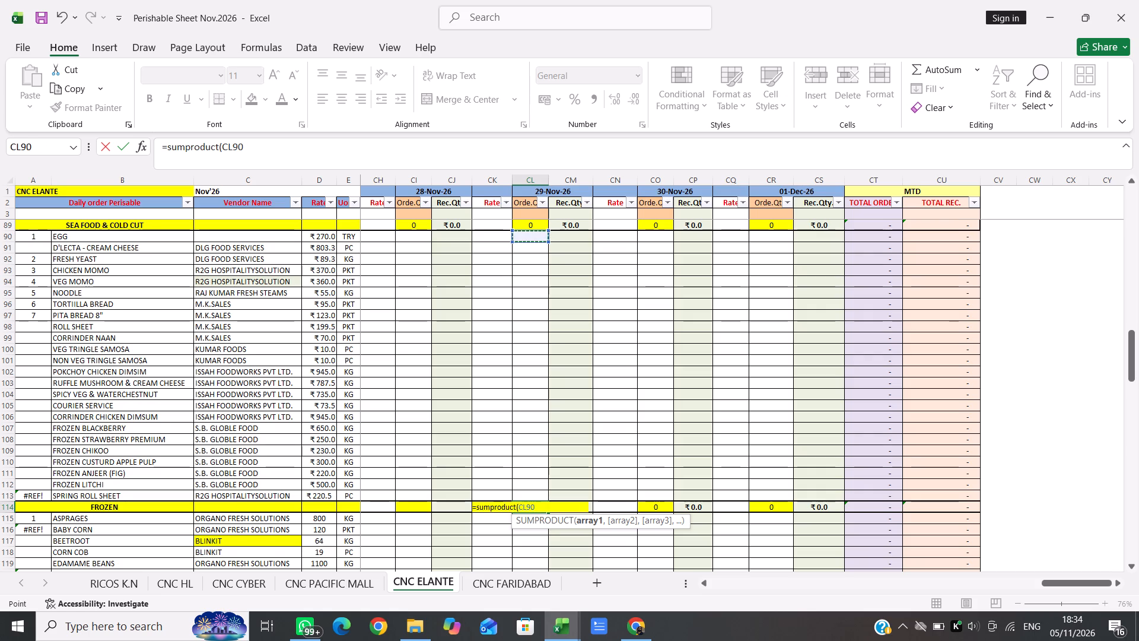
pyautogui.hotkey('shift', 'Down')
pyautogui.hotkey('shift', 'Down')
pyautogui.hotkey('shift', 'Down')
pyautogui.hotkey('shift', 'Down')
pyautogui.hotkey('shift', 'Down')
pyautogui.hotkey('shift', 'Down')
pyautogui.hotkey('shift', 'Down')
pyautogui.hotkey('shift', 'Down')
pyautogui.hotkey('shift', 'Down')
pyautogui.hotkey('shift', 'Down')
pyautogui.hotkey('shift', 'Down')
pyautogui.hotkey('shift', 'Down')
pyautogui.hotkey('shift', 'Down')
pyautogui.hotkey('shift', 'Down')
pyautogui.hotkey('shift', 'Down')
pyautogui.hotkey('shift', 'Down')
pyautogui.hotkey('shift', 'Down')
pyautogui.hotkey('shift', 'Down')
pyautogui.hotkey('shift', 'Down')
pyautogui.hotkey('shift', 'Down')
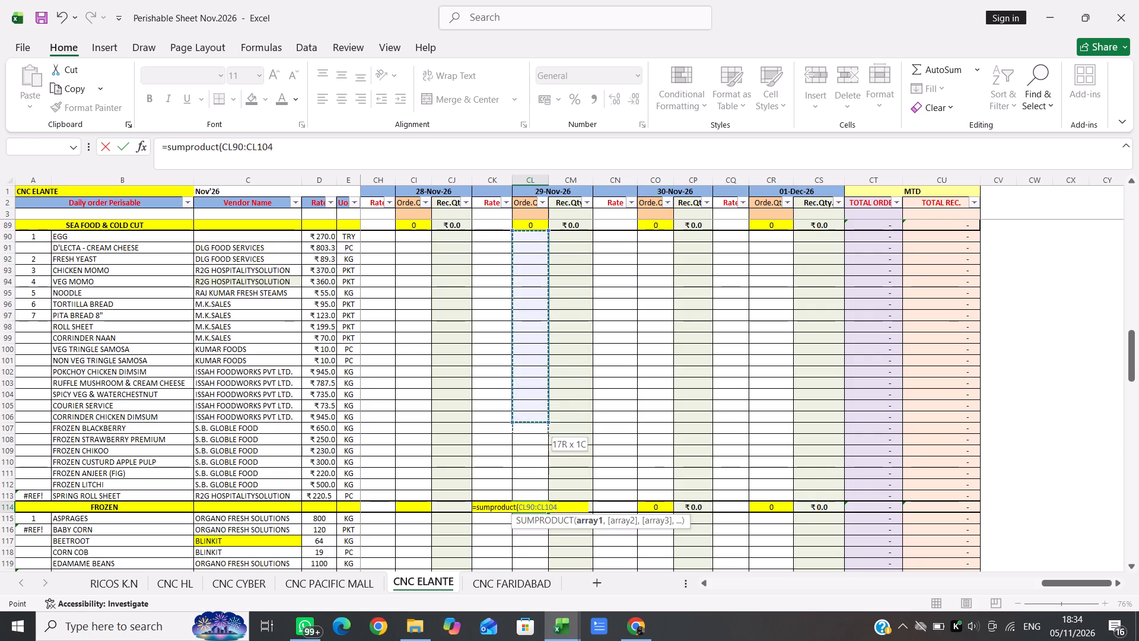
pyautogui.hotkey('shift', 'Down')
pyautogui.hotkey('shift', 'Down')
pyautogui.hotkey('shift', 'Down')
pyautogui.hotkey('shift', 'Down')
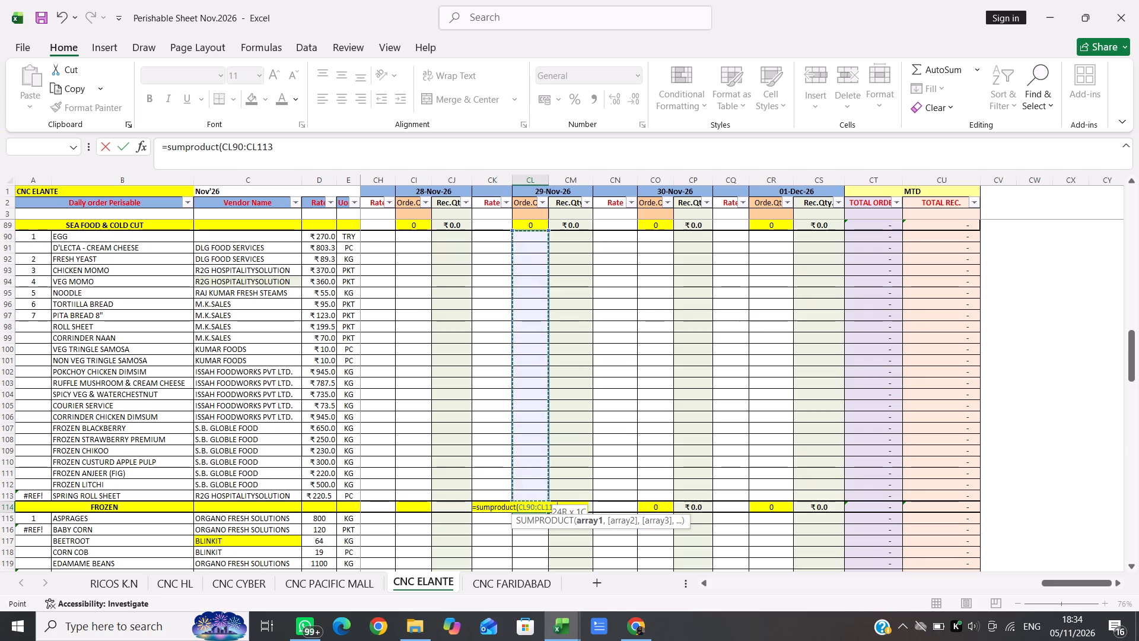
pyautogui.press(',')
pyautogui.click(486, 234)
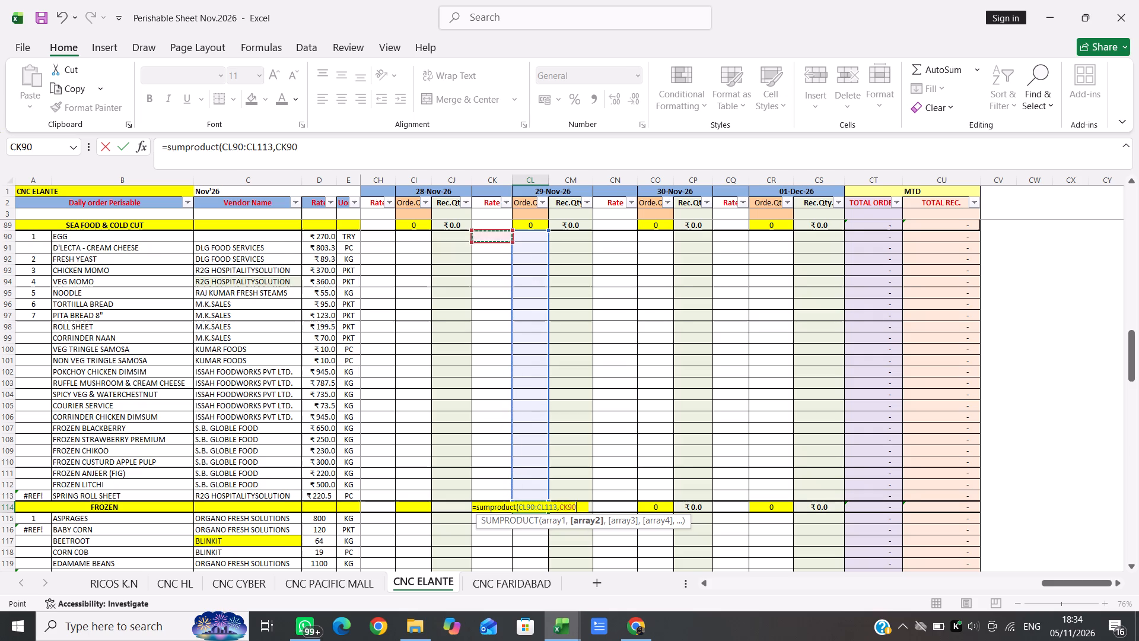
pyautogui.hotkey('shift', 'Down')
pyautogui.hotkey('shift', 'Down')
pyautogui.hotkey('shift', 'Down')
pyautogui.hotkey('shift', 'Down')
pyautogui.hotkey('shift', 'Down')
pyautogui.hotkey('shift', 'Down')
pyautogui.hotkey('shift', 'Down')
pyautogui.hotkey('shift', 'Down')
pyautogui.hotkey('shift', 'Down')
pyautogui.hotkey('shift', 'Down')
pyautogui.hotkey('shift', 'Down')
pyautogui.hotkey('shift', 'Down')
pyautogui.hotkey('shift', 'Down')
pyautogui.hotkey('shift', 'Down')
pyautogui.hotkey('shift', 'Down')
pyautogui.hotkey('shift', 'Down')
pyautogui.hotkey('shift', 'Down')
pyautogui.hotkey('shift', 'Down')
pyautogui.hotkey('shift', 'Down')
pyautogui.hotkey('shift', 'Down')
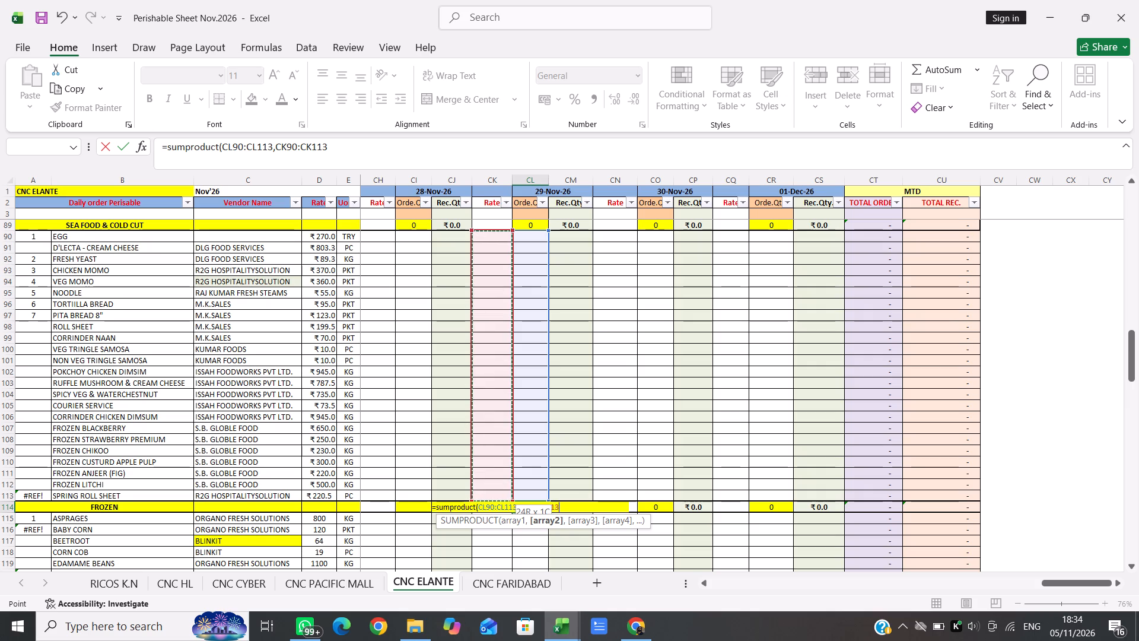
pyautogui.press('Return')
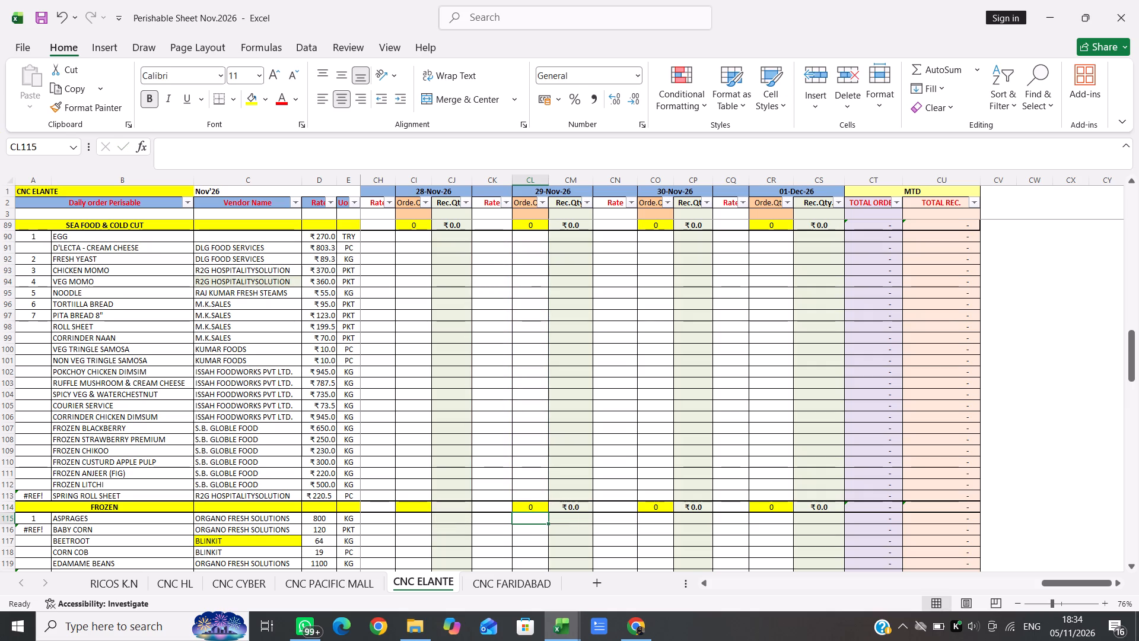
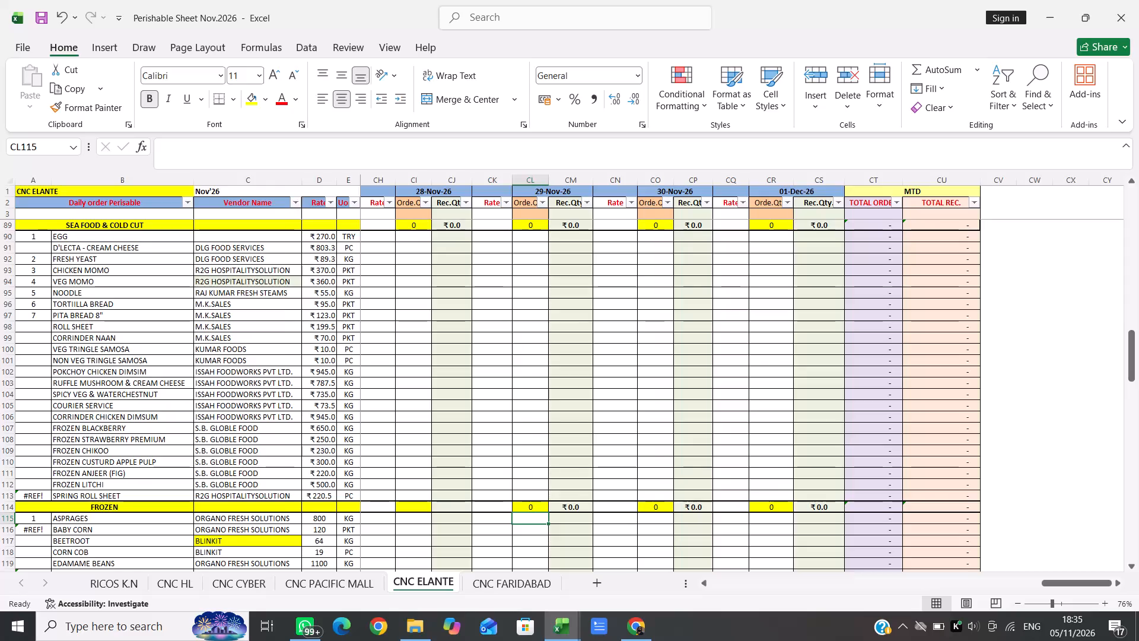
# Inspect the FROZEN row's order-quantity formula for 29-Nov-26 (CL114), the earlier days' subtotal cells, and the 01-Nov-26 received-quantity formula (G114).
pyautogui.click(533, 505)
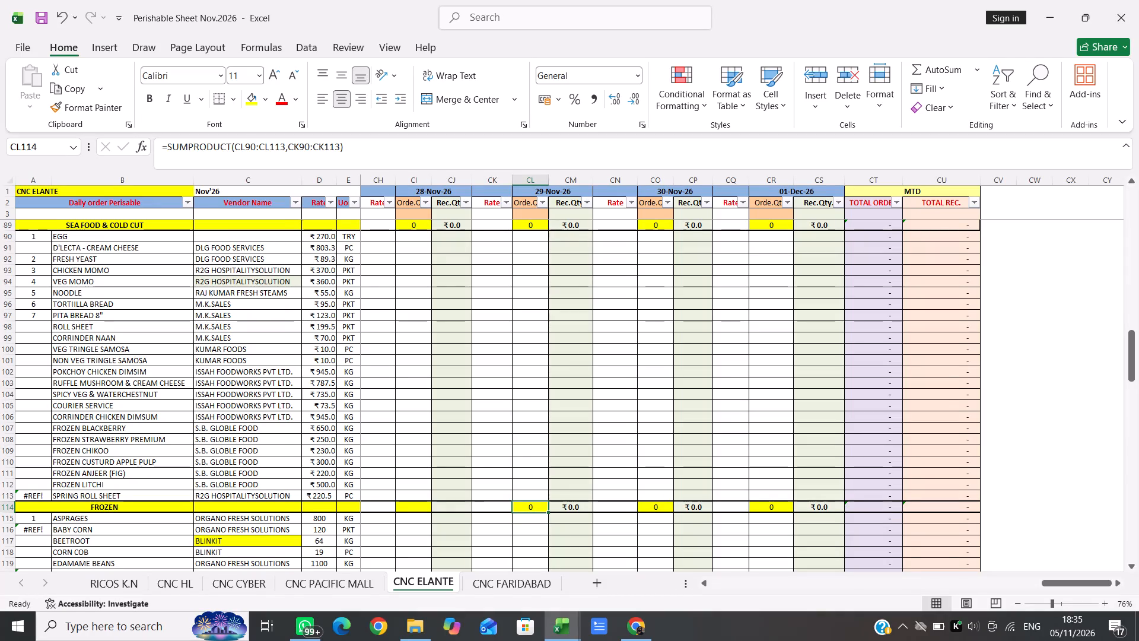
pyautogui.press('F2')
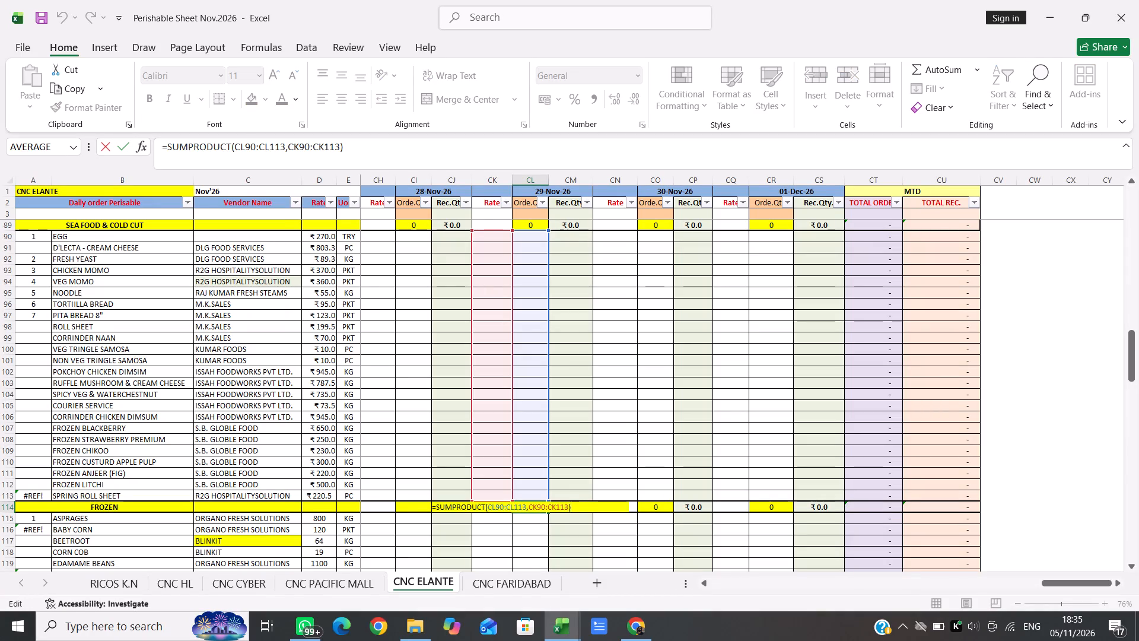
pyautogui.click(578, 439)
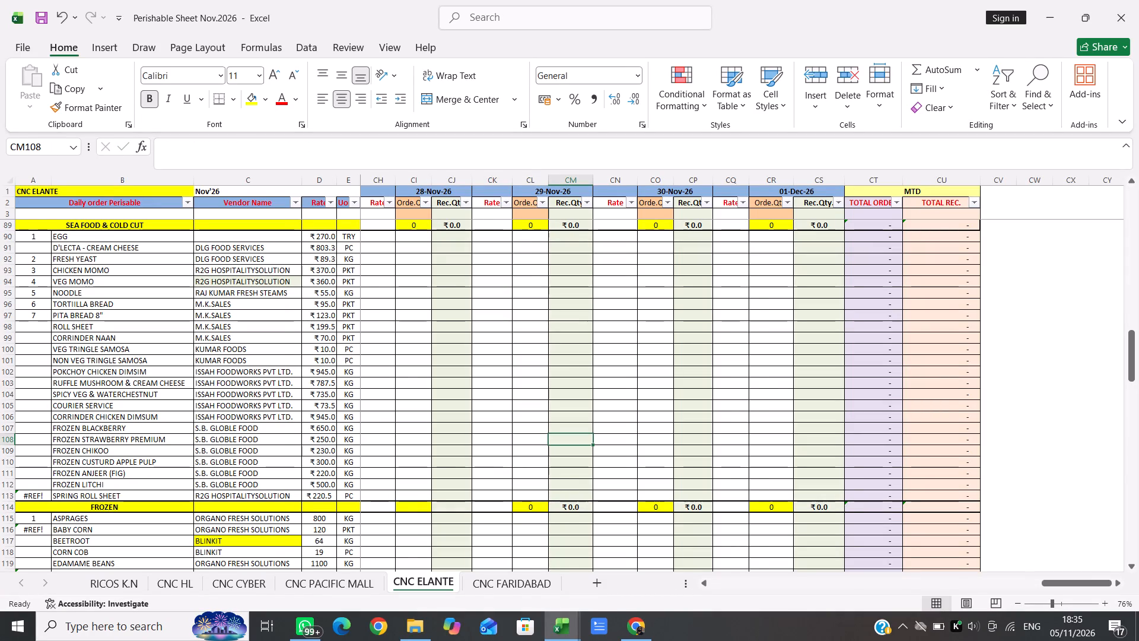
pyautogui.hscroll(2, 578, 439)
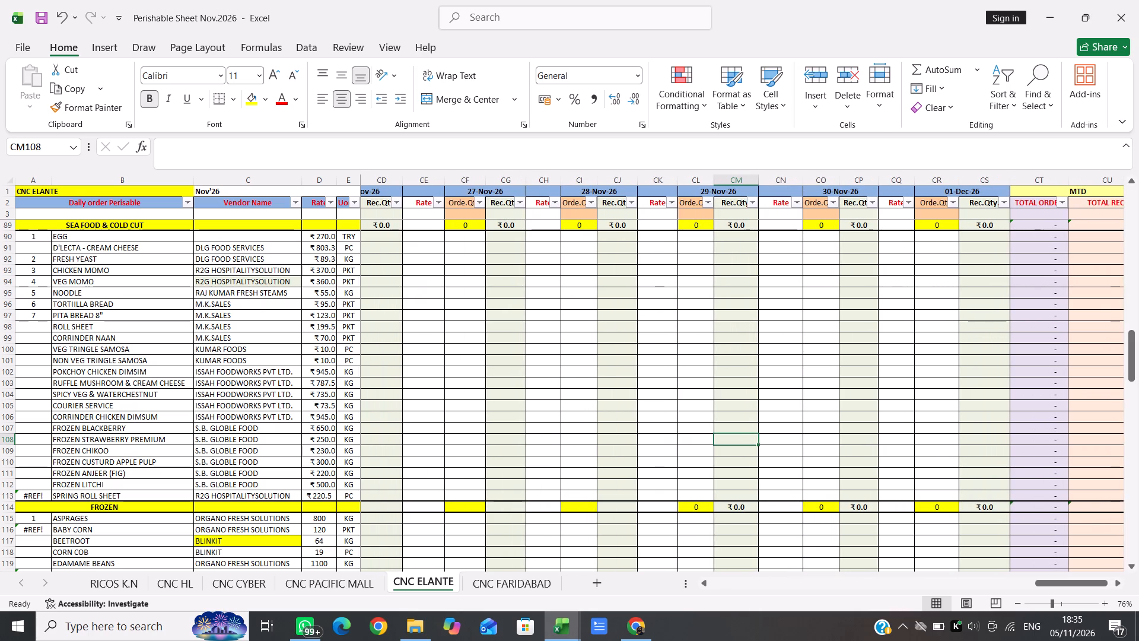
pyautogui.hscroll(9, 578, 439)
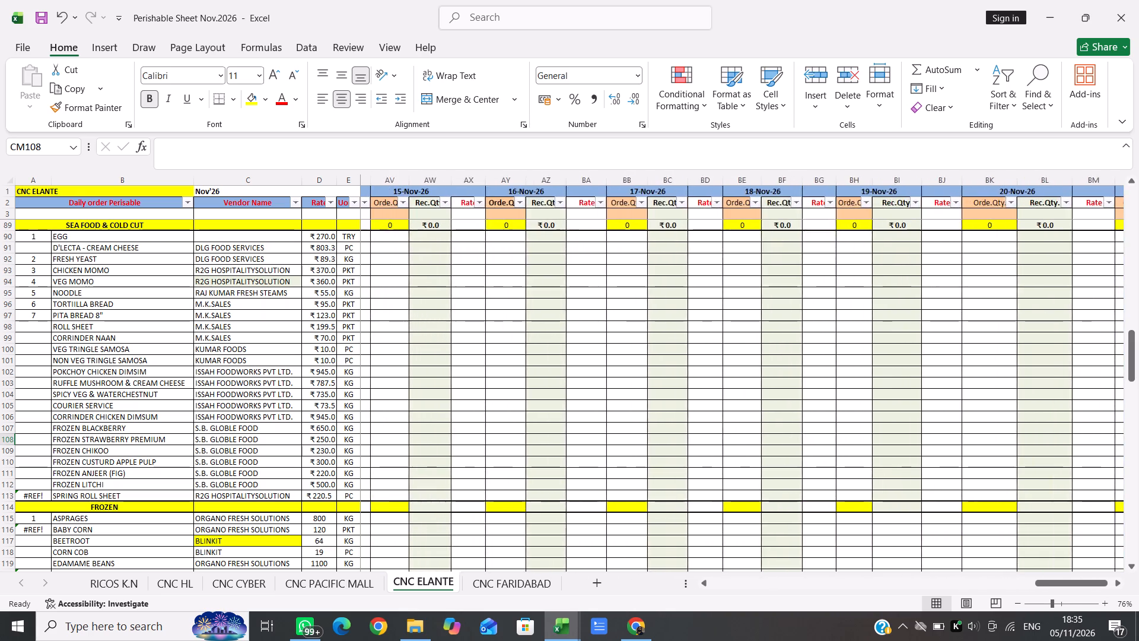
pyautogui.hscroll(10, 578, 439)
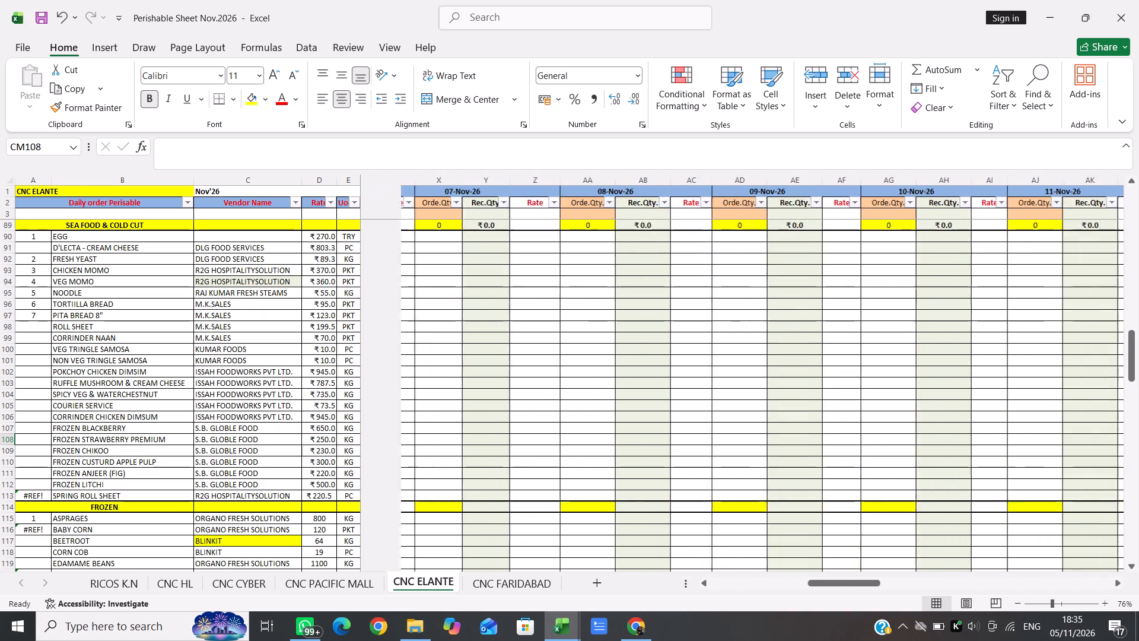
pyautogui.hscroll(9, 578, 439)
pyautogui.hscroll(-3, 578, 439)
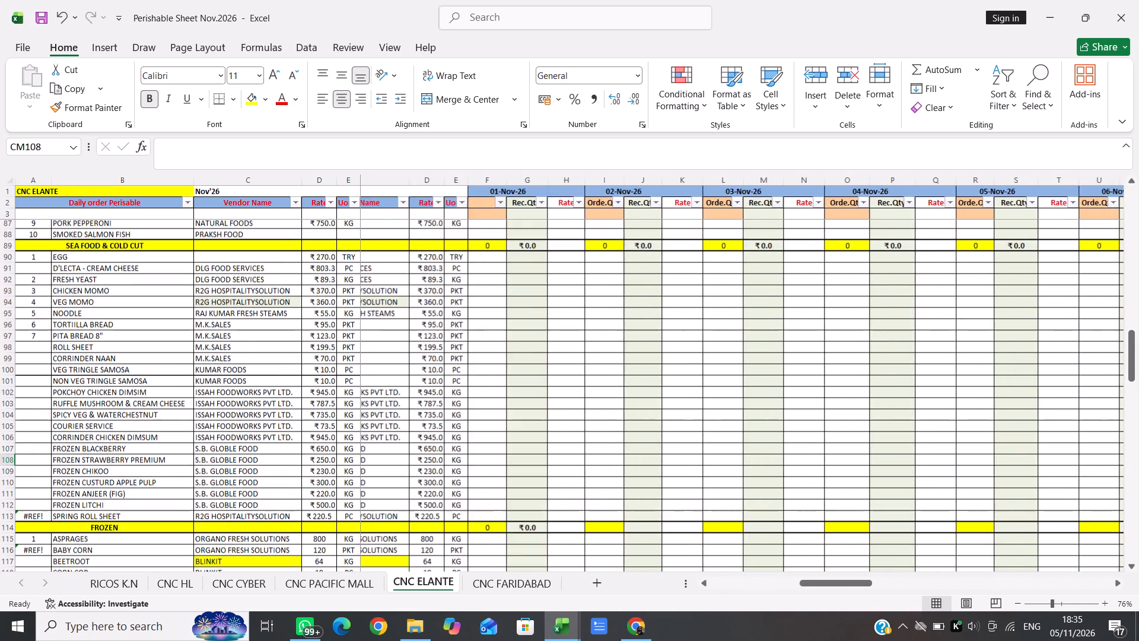
pyautogui.hscroll(2, 578, 439)
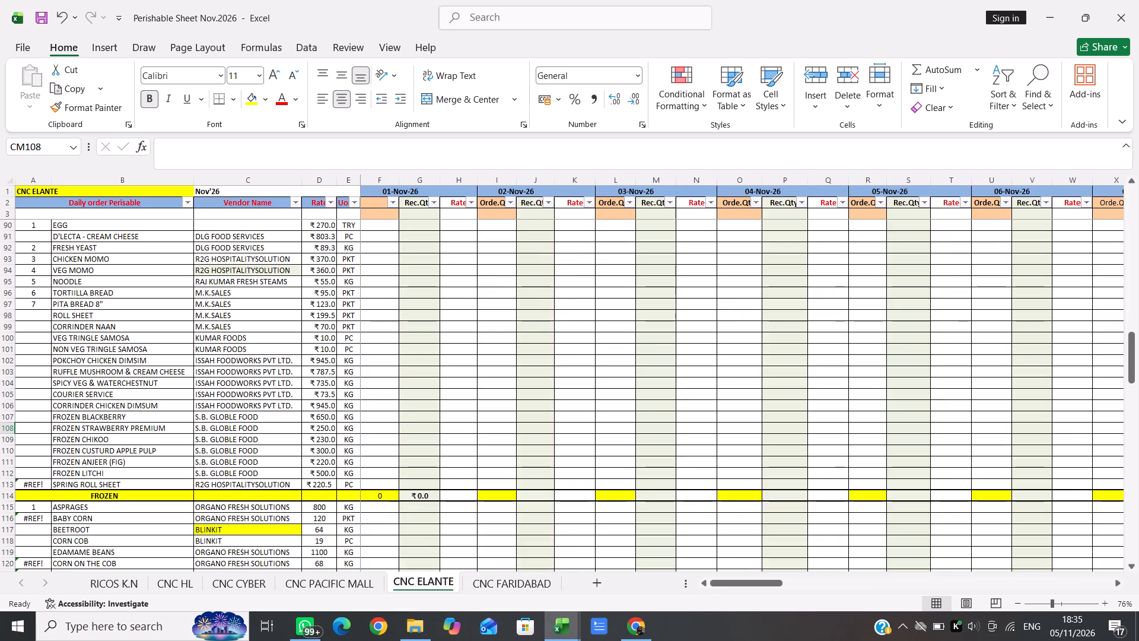
pyautogui.click(428, 496)
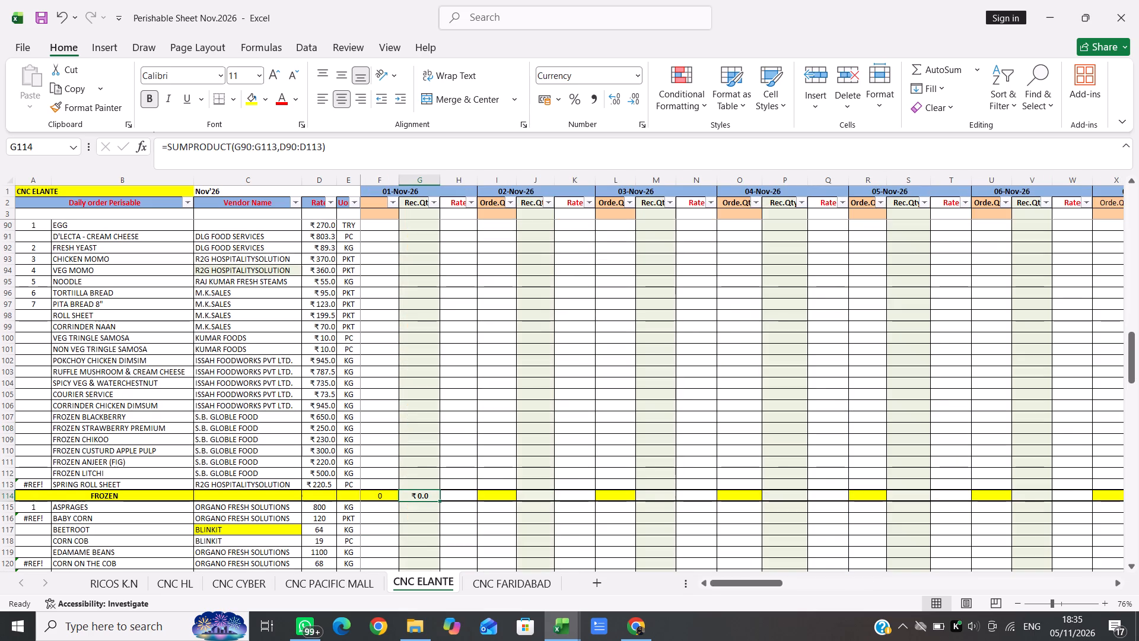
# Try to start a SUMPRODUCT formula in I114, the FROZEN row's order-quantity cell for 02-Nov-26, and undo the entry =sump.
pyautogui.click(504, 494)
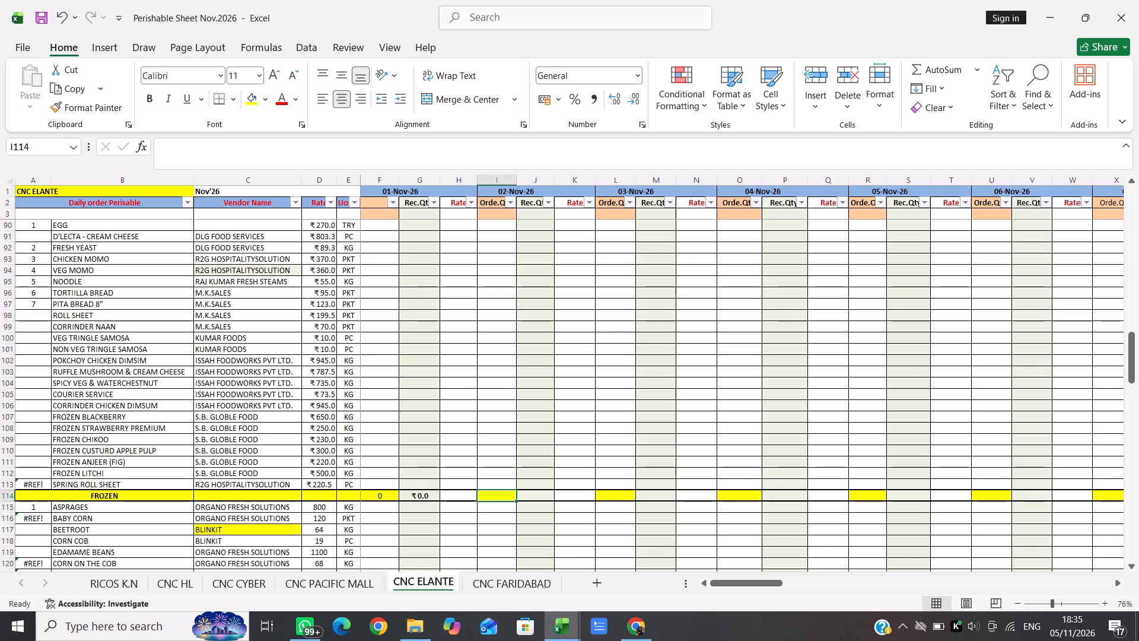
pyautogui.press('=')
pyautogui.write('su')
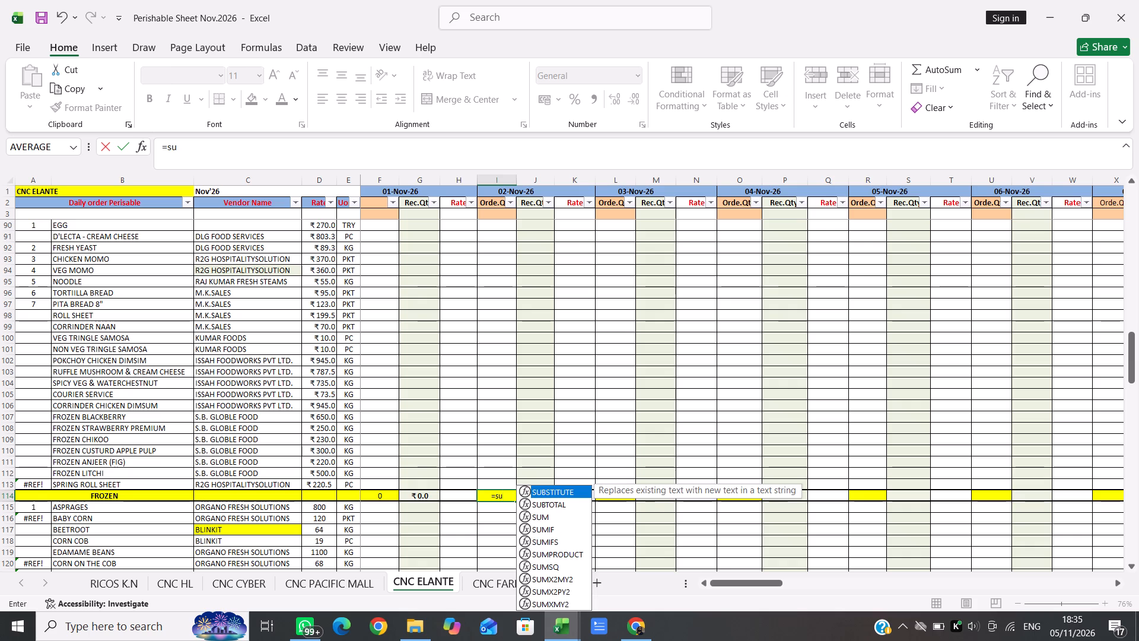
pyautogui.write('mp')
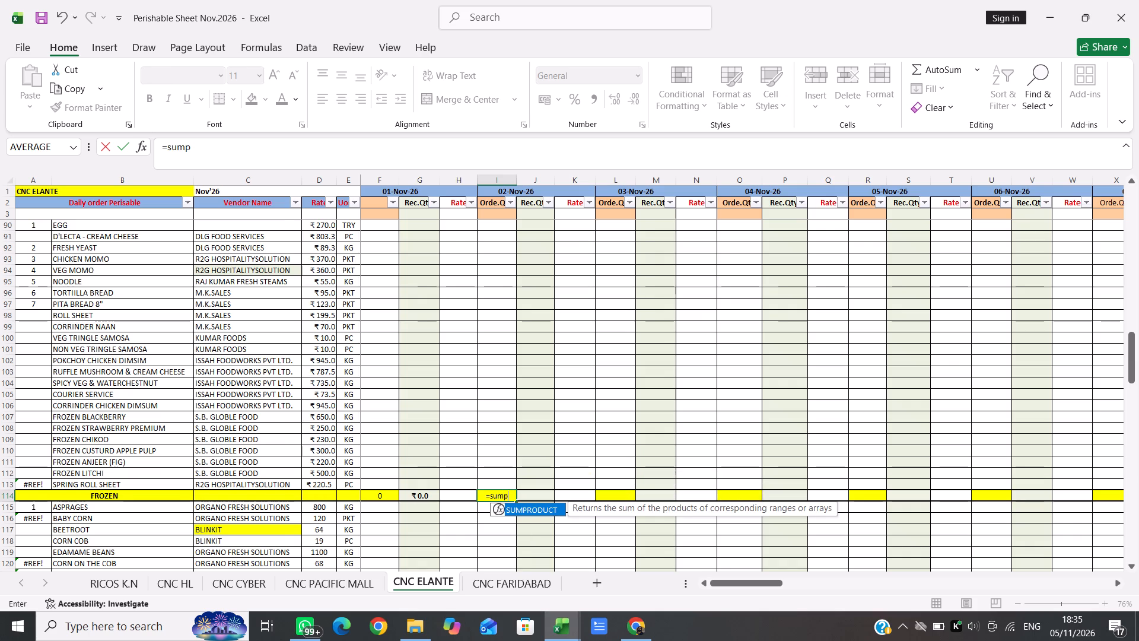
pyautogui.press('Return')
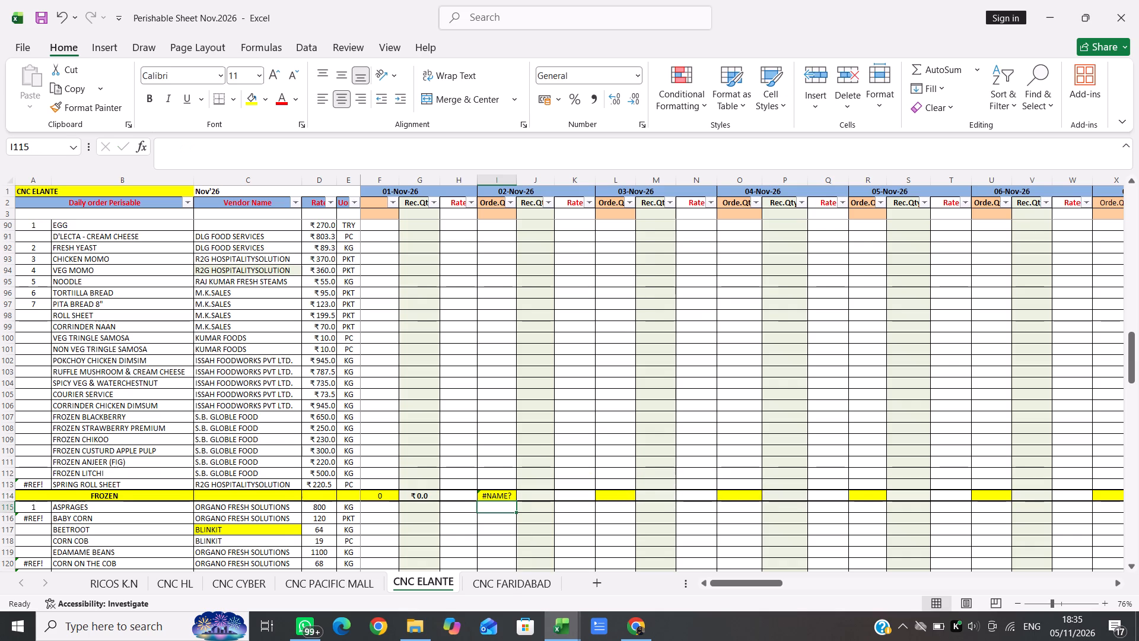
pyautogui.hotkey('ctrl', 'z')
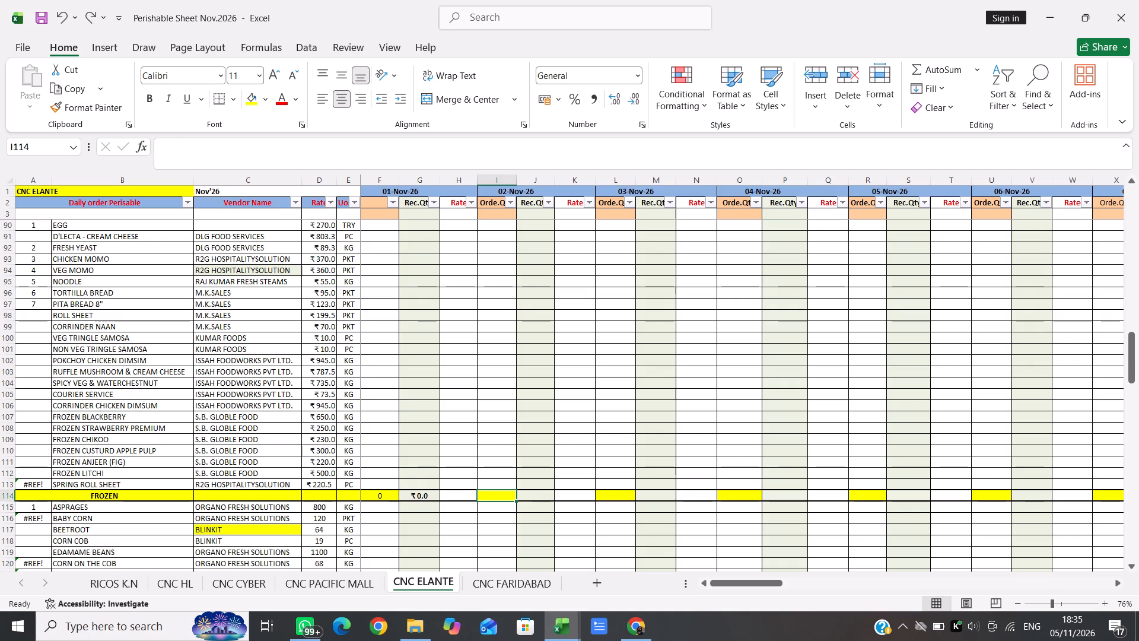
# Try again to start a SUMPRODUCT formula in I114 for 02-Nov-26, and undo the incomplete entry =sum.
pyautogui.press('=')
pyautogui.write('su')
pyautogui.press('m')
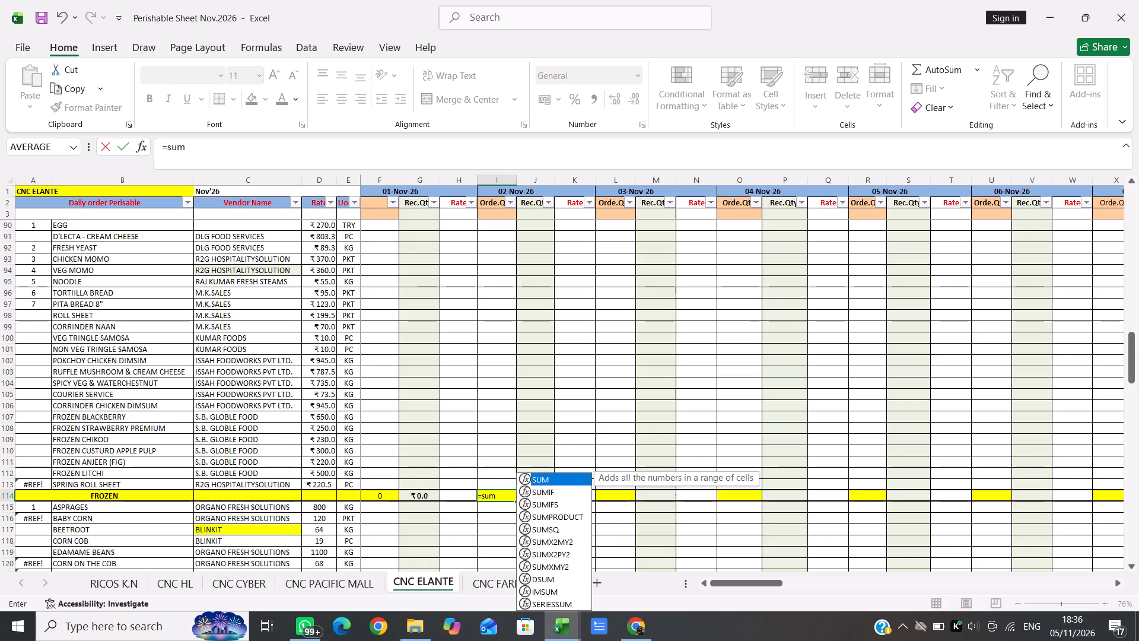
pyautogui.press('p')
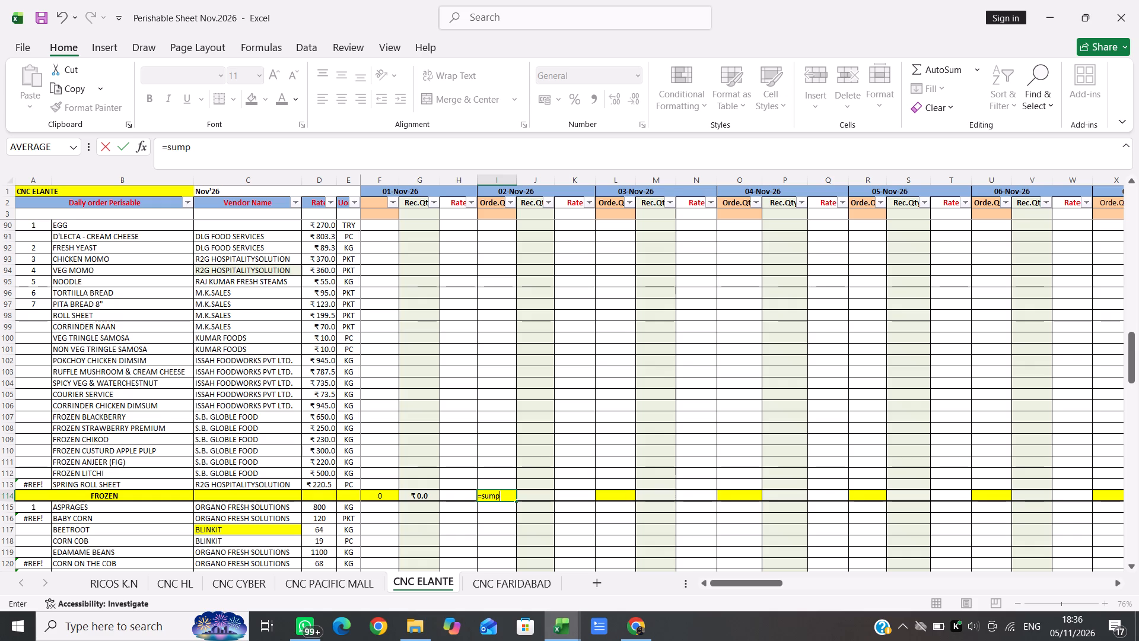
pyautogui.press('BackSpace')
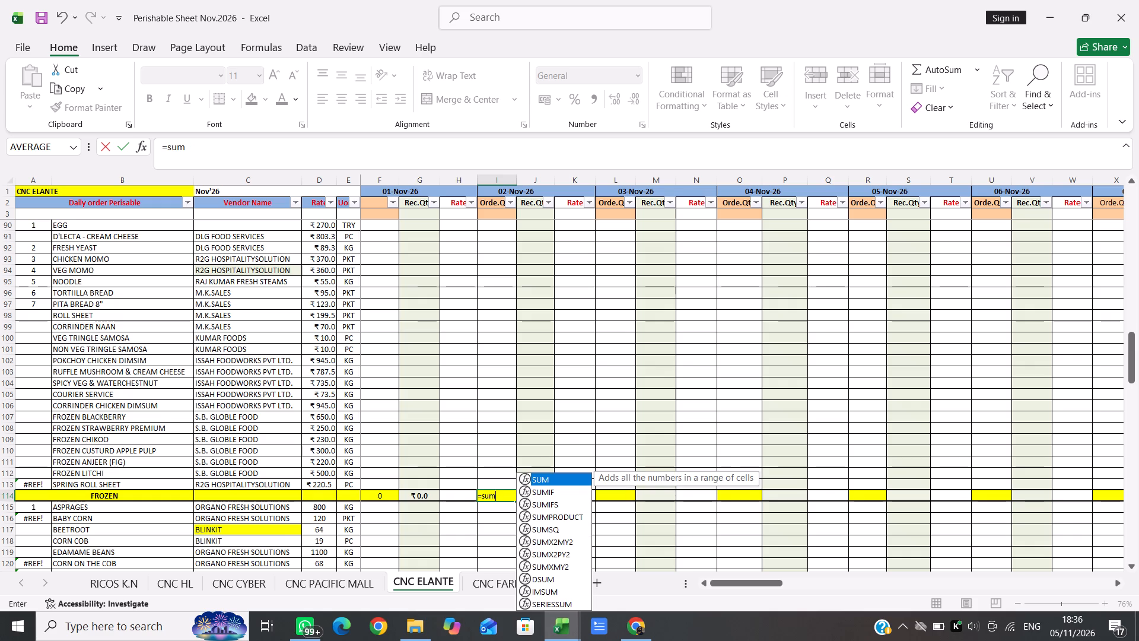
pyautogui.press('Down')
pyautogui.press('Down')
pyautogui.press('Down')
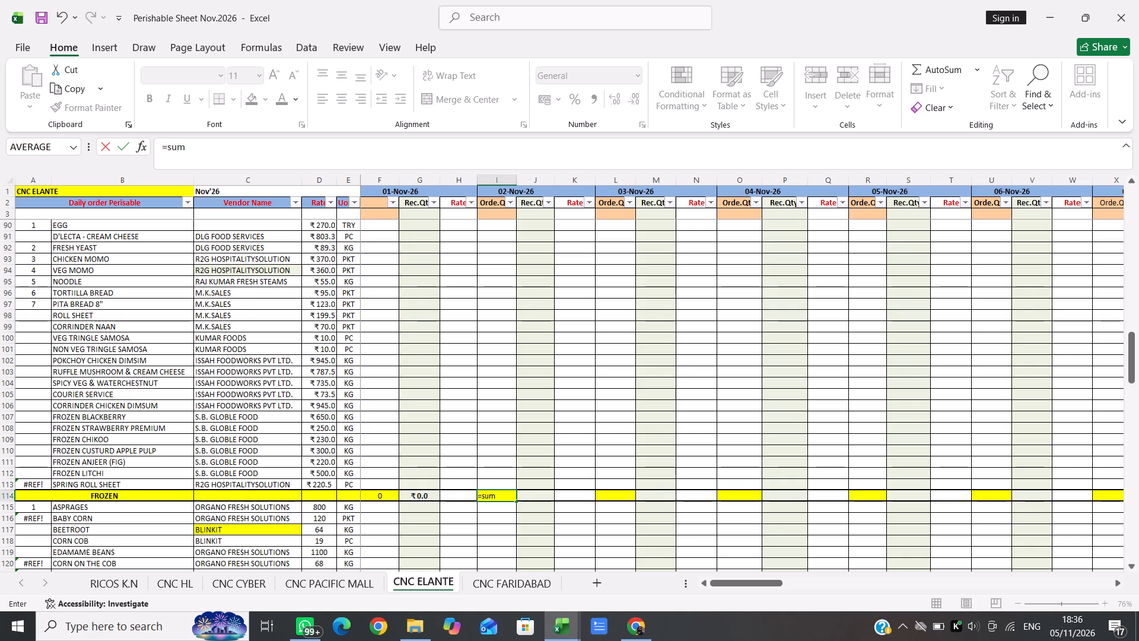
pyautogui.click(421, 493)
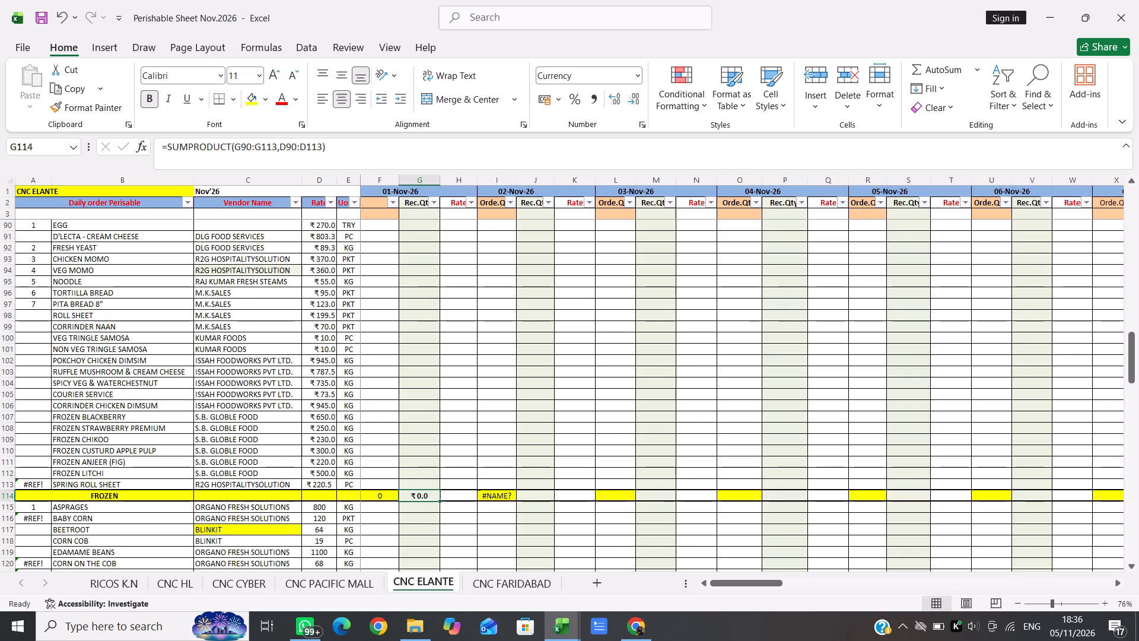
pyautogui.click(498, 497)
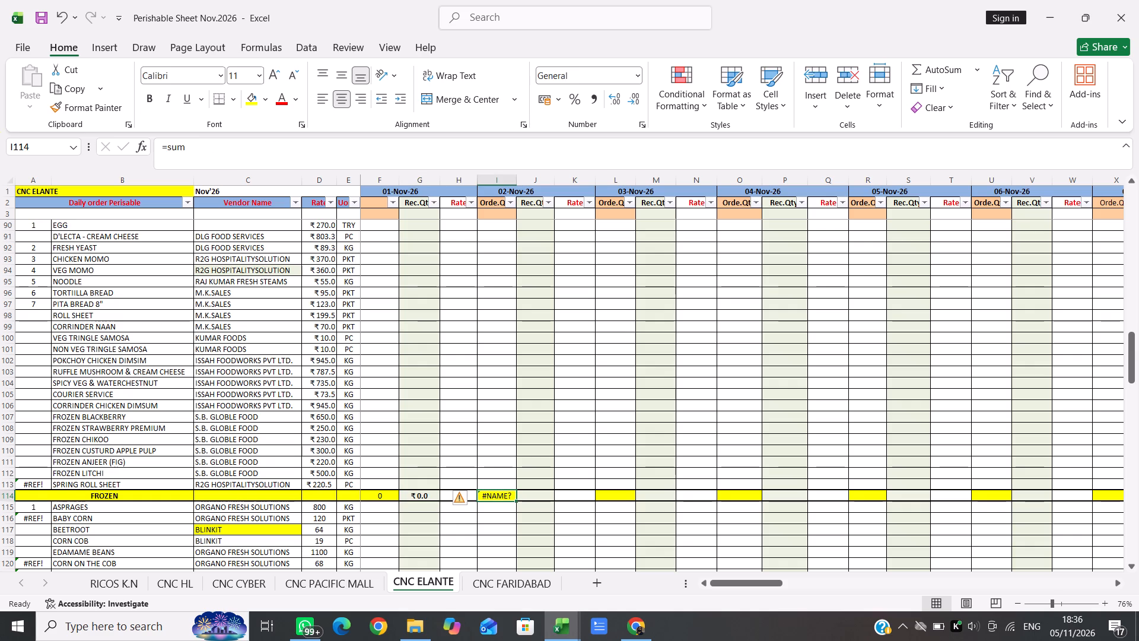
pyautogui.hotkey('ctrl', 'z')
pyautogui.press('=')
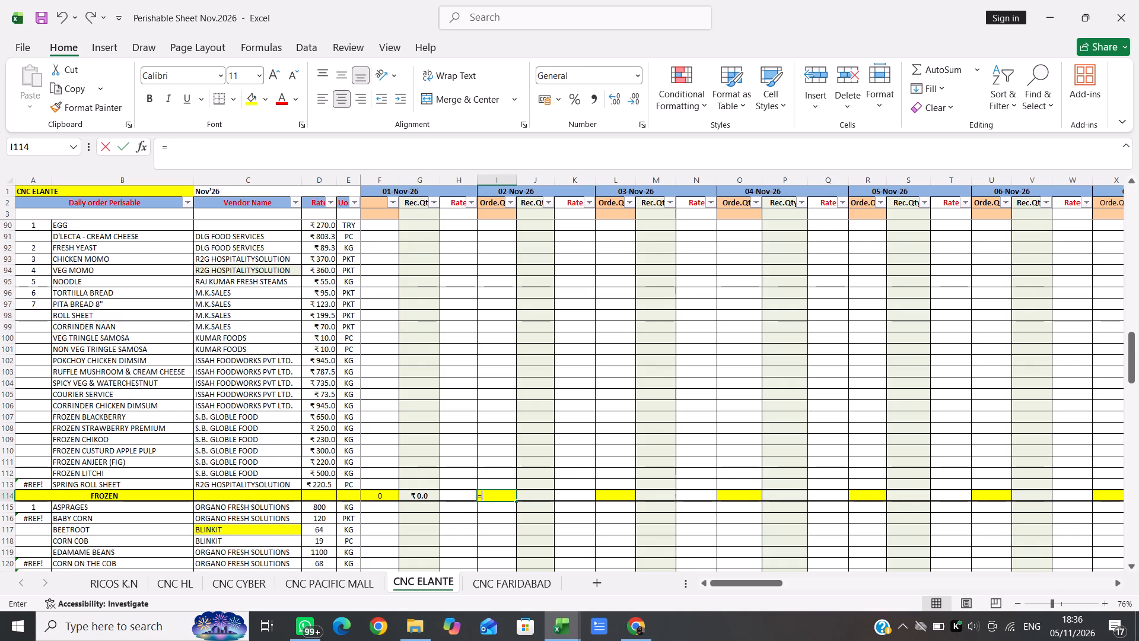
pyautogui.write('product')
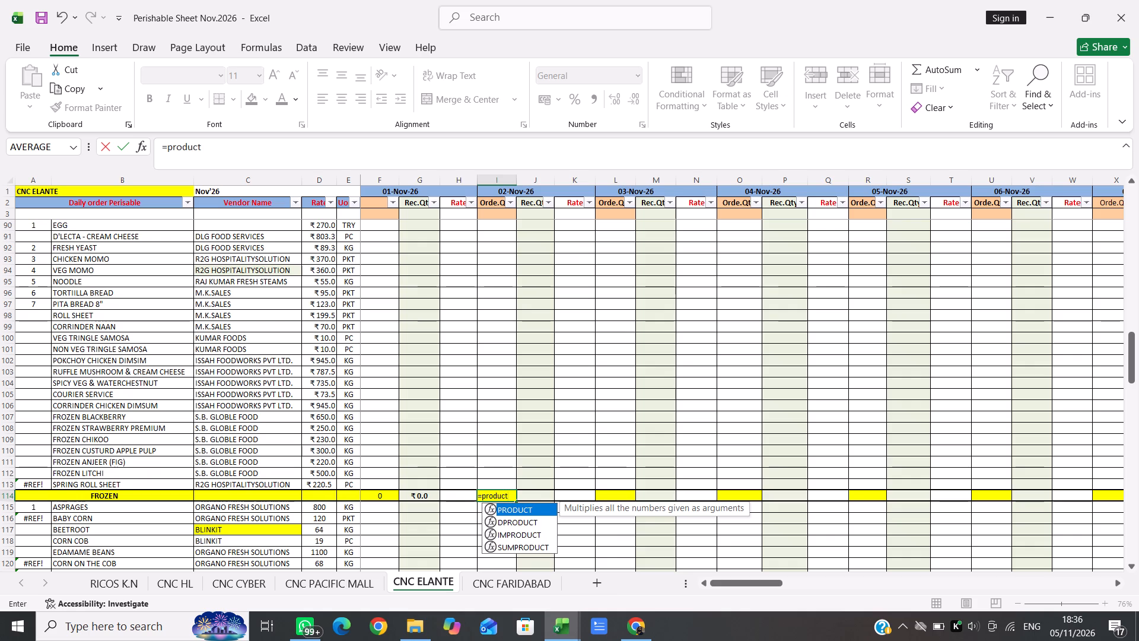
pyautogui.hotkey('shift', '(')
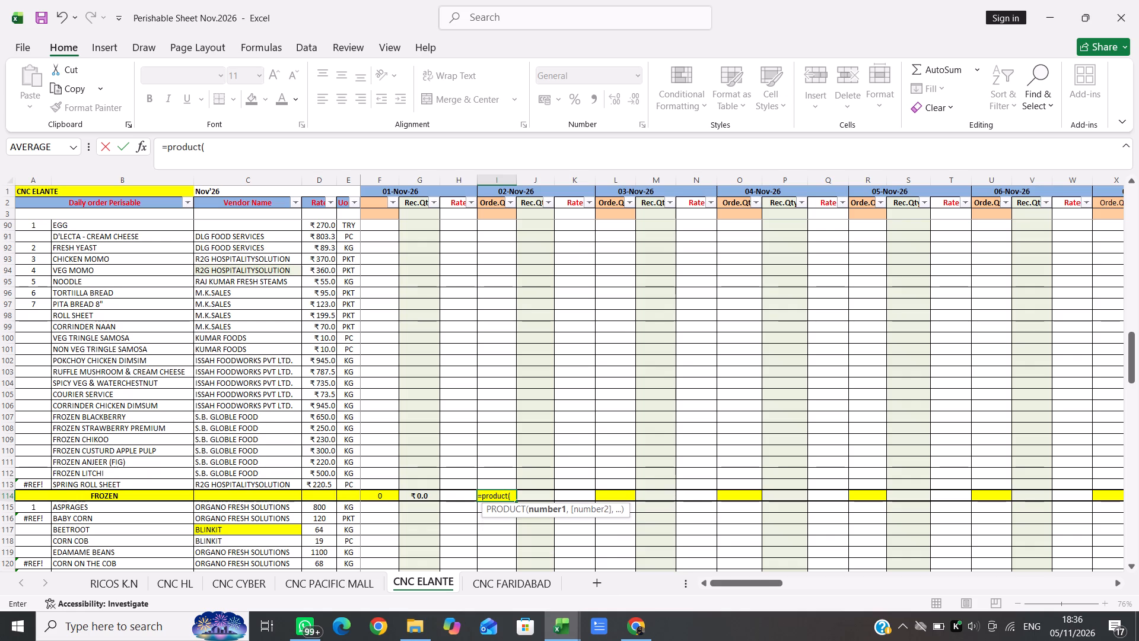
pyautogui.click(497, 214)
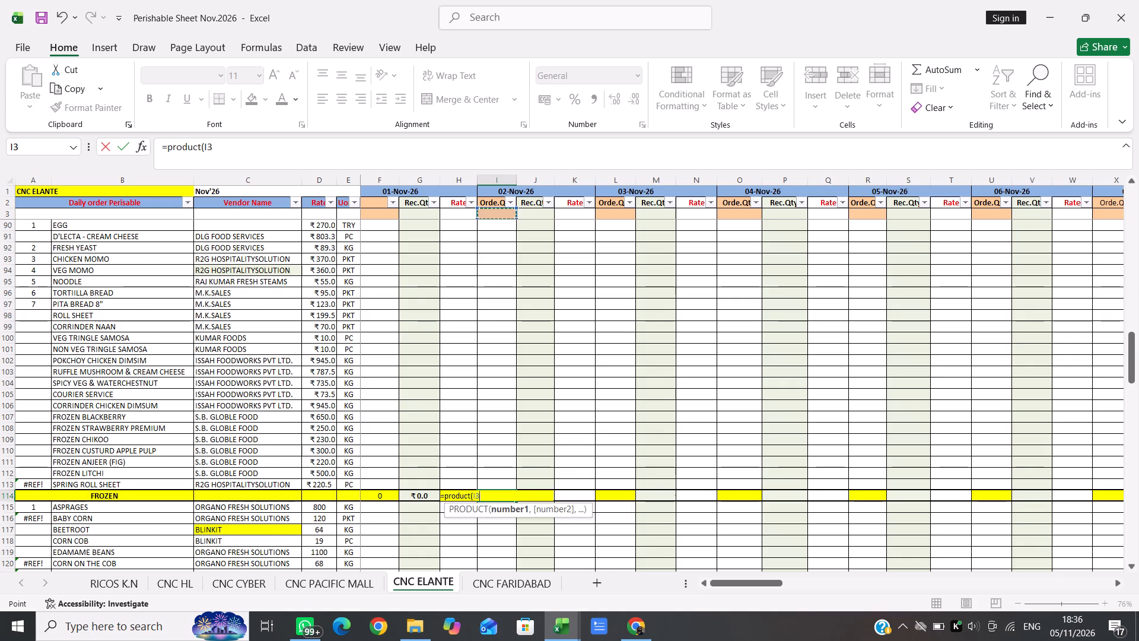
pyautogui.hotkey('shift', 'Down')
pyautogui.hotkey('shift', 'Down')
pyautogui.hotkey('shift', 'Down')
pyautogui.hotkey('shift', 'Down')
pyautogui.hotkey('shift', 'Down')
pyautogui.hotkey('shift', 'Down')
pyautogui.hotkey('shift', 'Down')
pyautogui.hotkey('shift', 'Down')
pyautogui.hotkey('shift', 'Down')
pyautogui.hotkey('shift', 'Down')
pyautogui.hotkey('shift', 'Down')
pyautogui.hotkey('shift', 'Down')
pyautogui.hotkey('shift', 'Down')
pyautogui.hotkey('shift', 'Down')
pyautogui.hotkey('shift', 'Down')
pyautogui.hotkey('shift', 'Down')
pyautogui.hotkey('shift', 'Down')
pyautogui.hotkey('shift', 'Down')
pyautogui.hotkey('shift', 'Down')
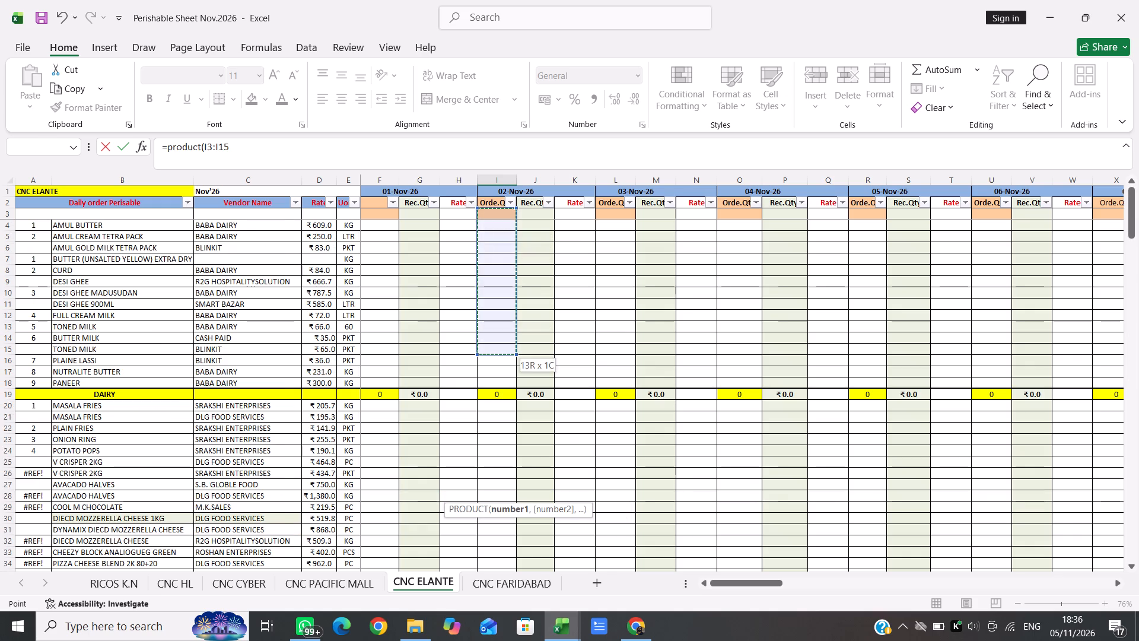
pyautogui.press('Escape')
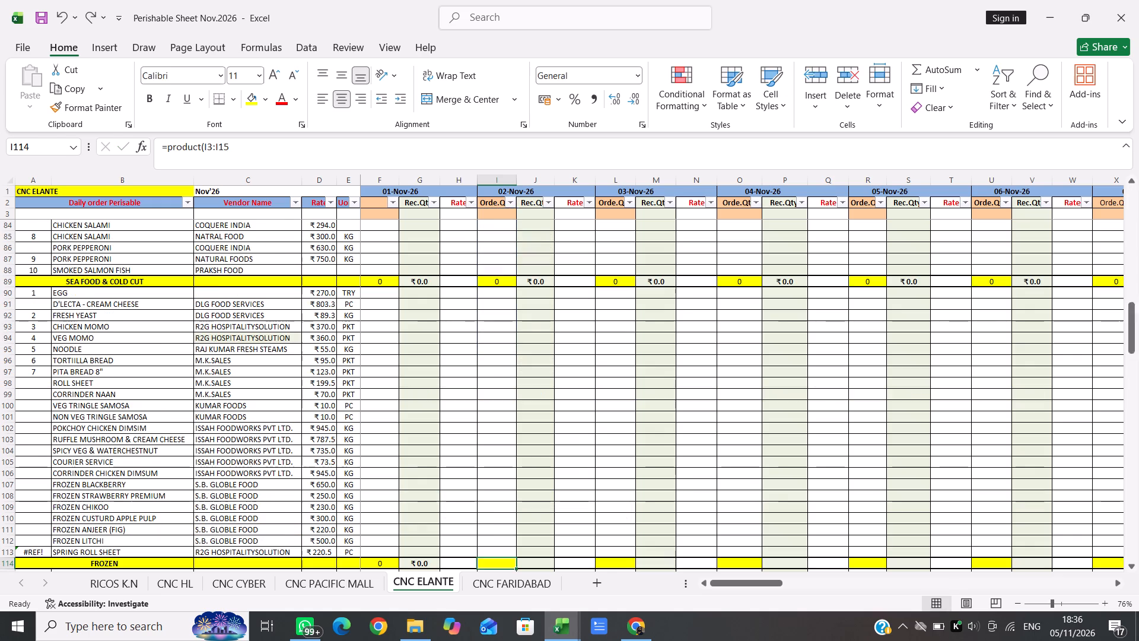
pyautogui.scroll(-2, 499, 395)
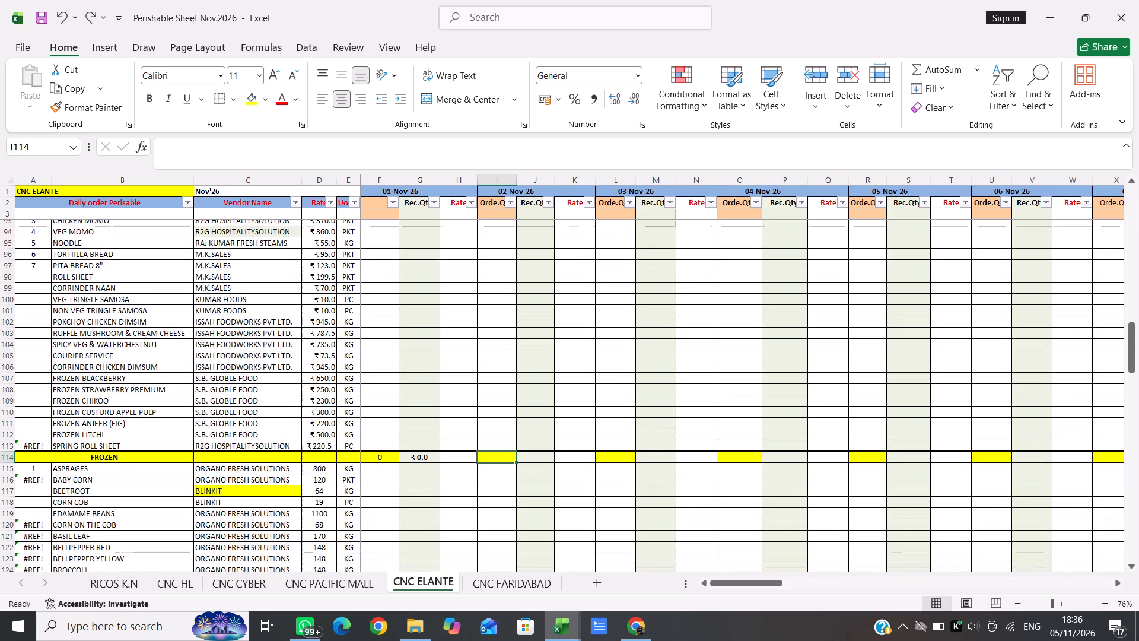
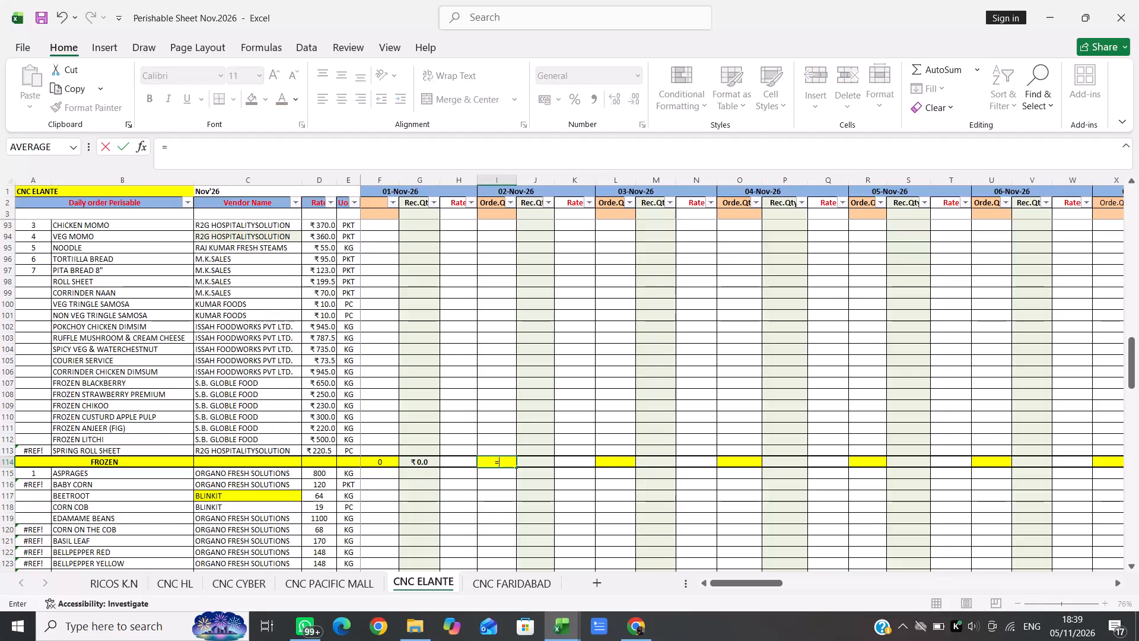
# Start a SUMPRODUCT formula in I114, the FROZEN row's order-quantity cell for 02-Nov-26, with its first array beginning at I3.
pyautogui.write('sump')
pyautogui.write('roduct')
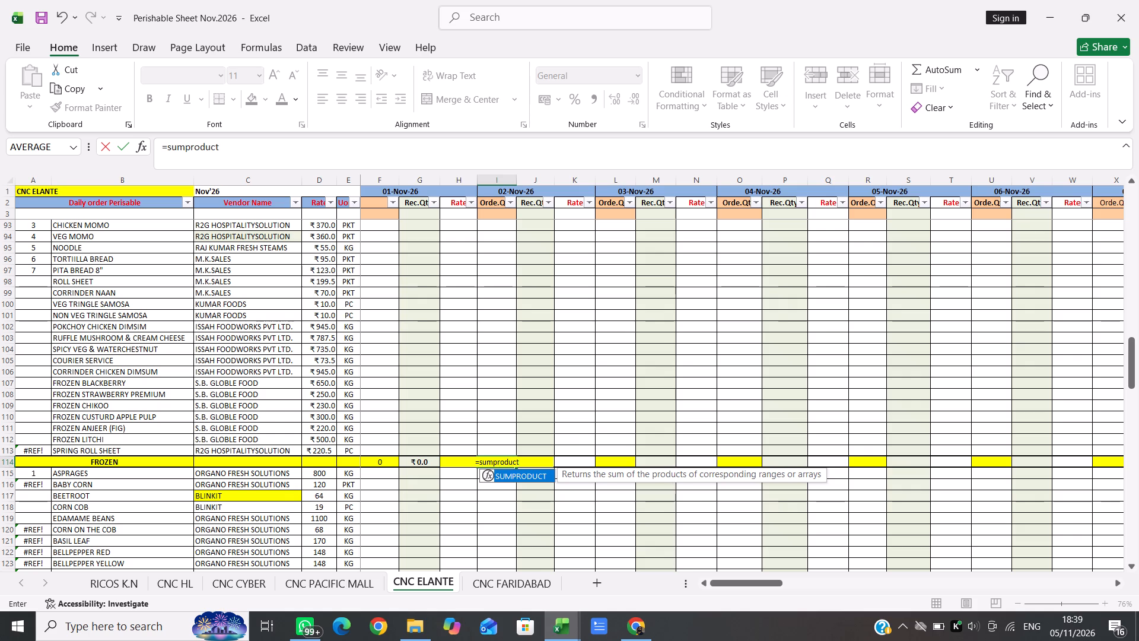
pyautogui.hotkey('shift', '(')
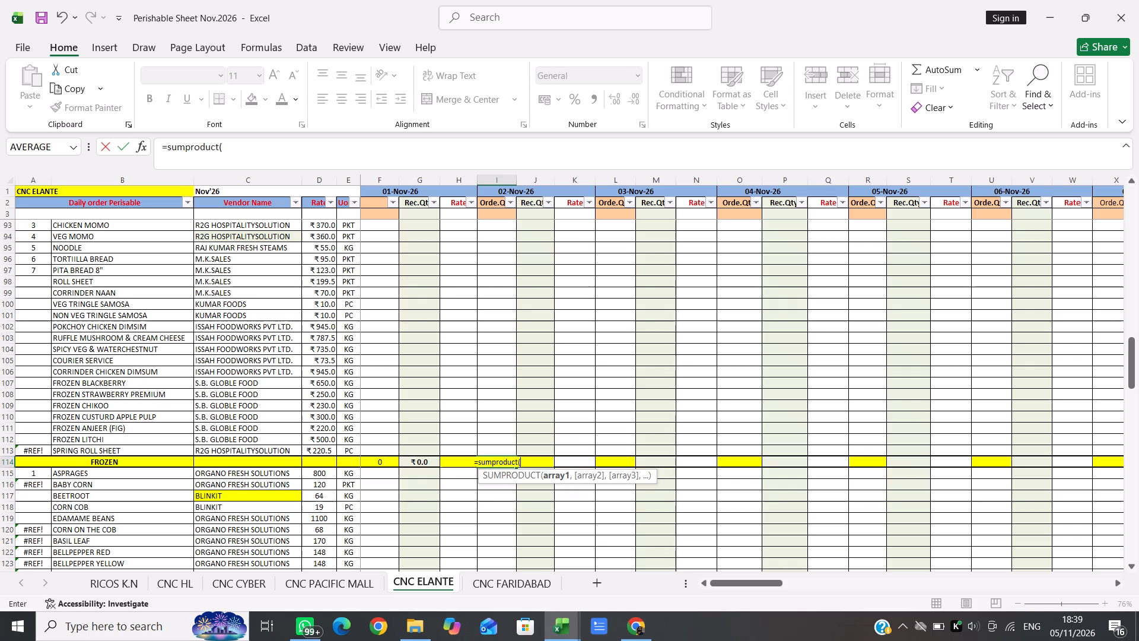
pyautogui.scroll(1, 498, 219)
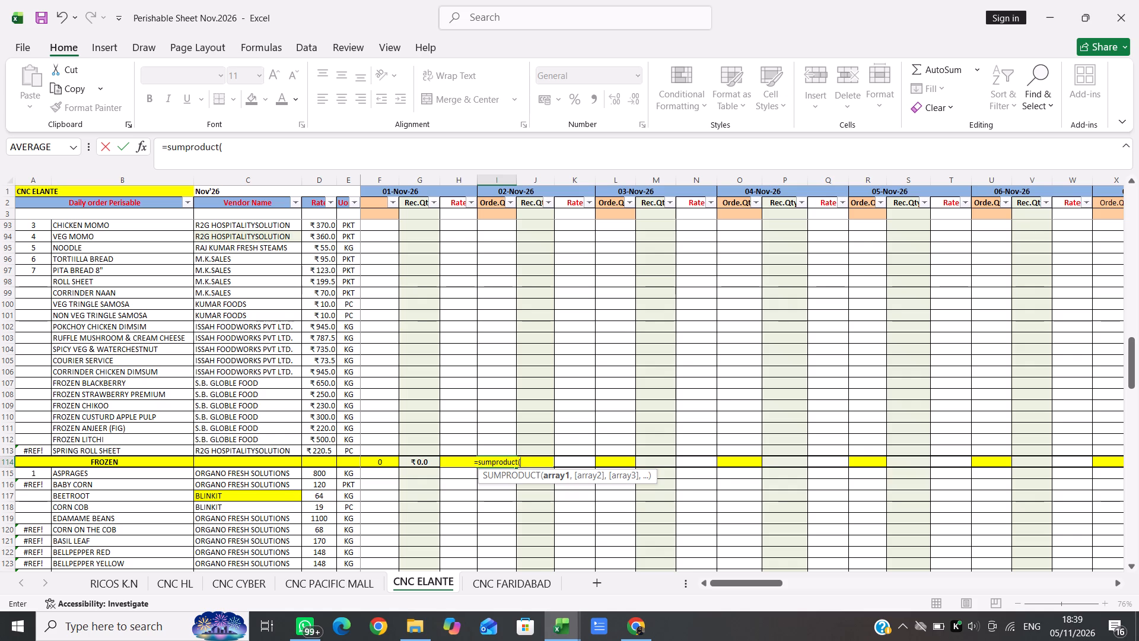
pyautogui.scroll(1, 498, 219)
pyautogui.click(498, 211)
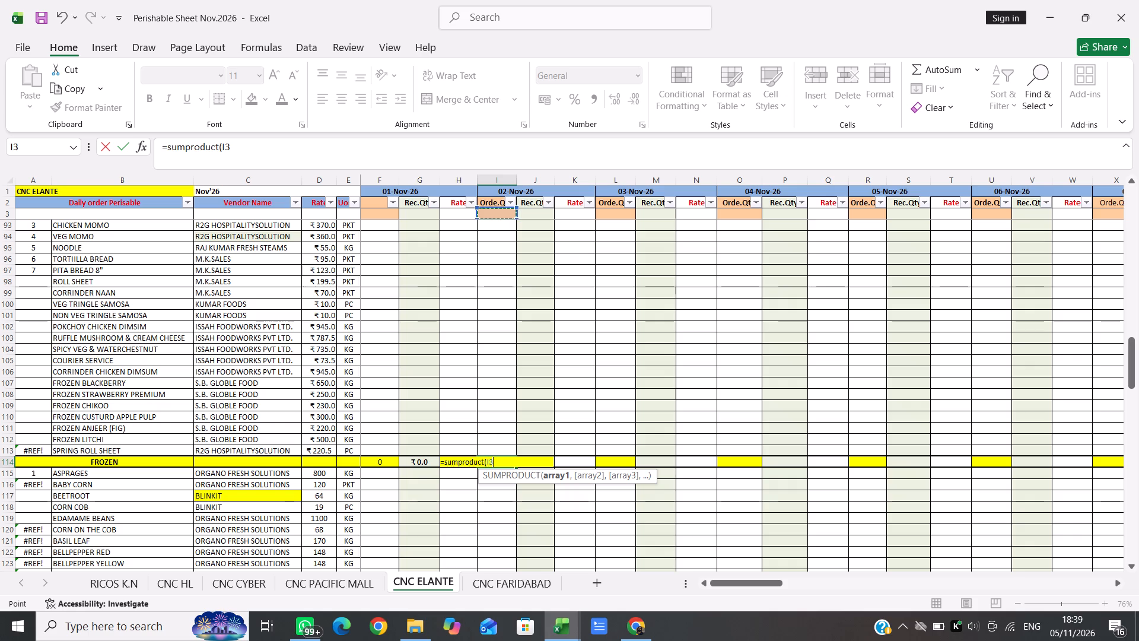